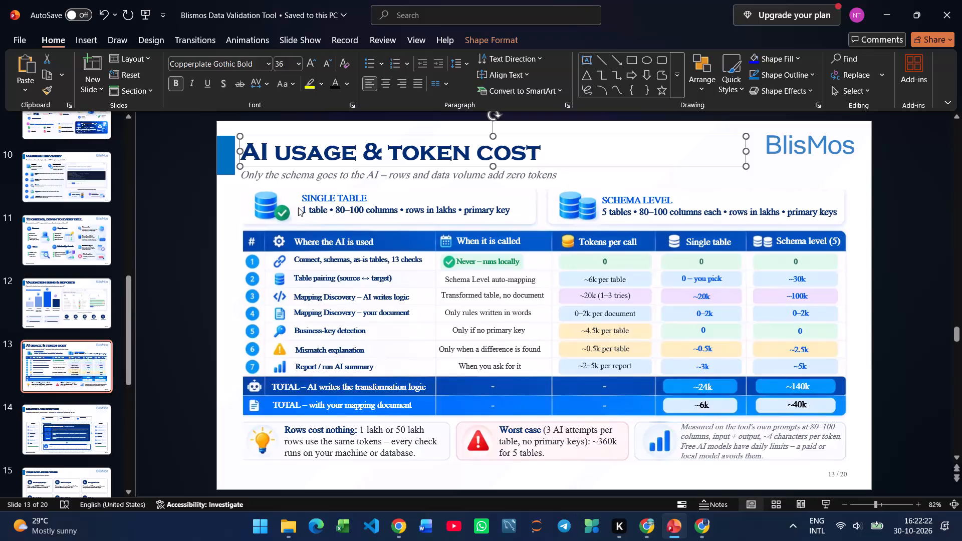
{"action": "scroll", "coordinate": [68, 373], "scroll_direction": "down", "scroll_amount": 3}
{"action": "left_click", "coordinate": [62, 287]}
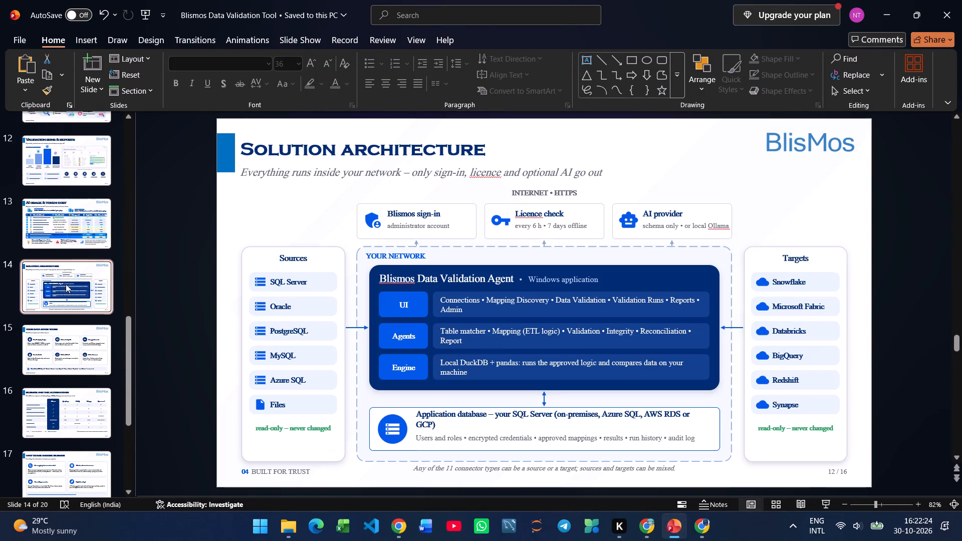
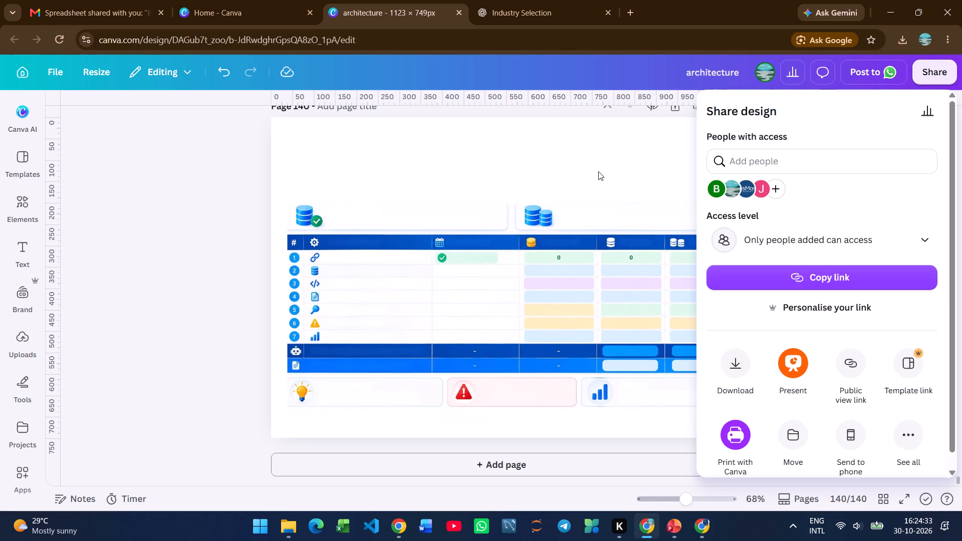
{"action": "left_click", "coordinate": [595, 169]}
{"action": "left_click", "coordinate": [577, 238]}
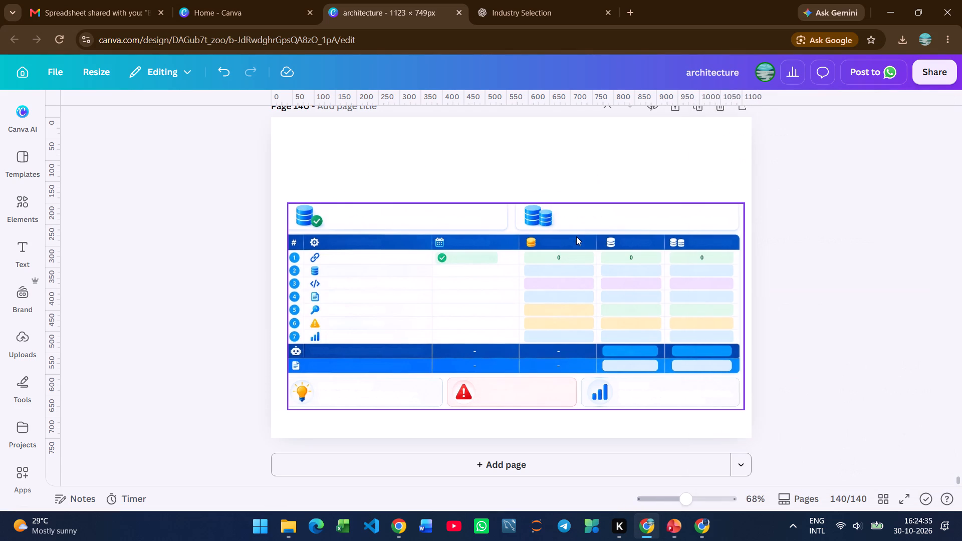
{"action": "key", "text": "BackSpace"}
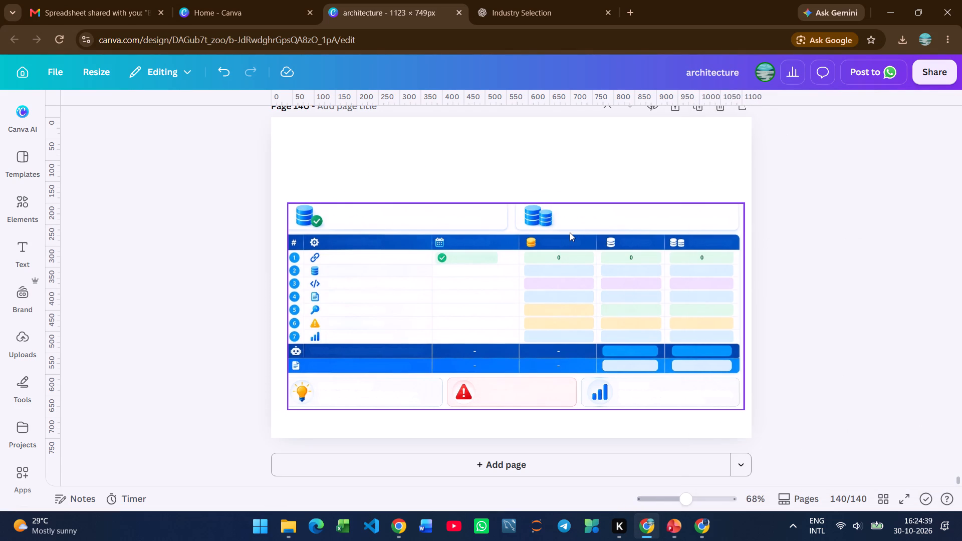
{"action": "key", "text": "BackSpace"}
Paste the copied "Solution Architecture" image onto page 140 and enlarge it to span the full page width.
{"action": "left_click", "coordinate": [570, 232]}
{"action": "key", "text": "ctrl+v"}
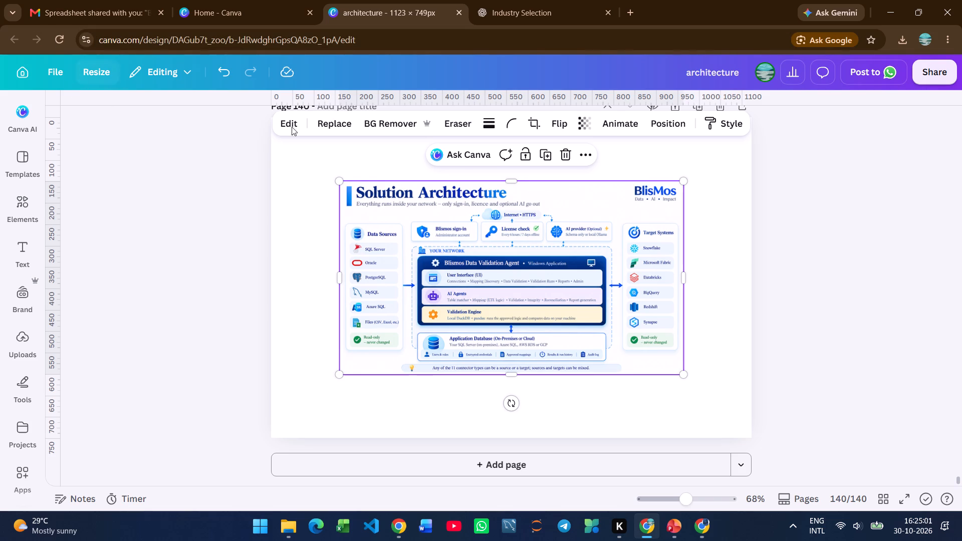
{"action": "left_click_drag", "start_coordinate": [339, 183], "coordinate": [266, 164]}
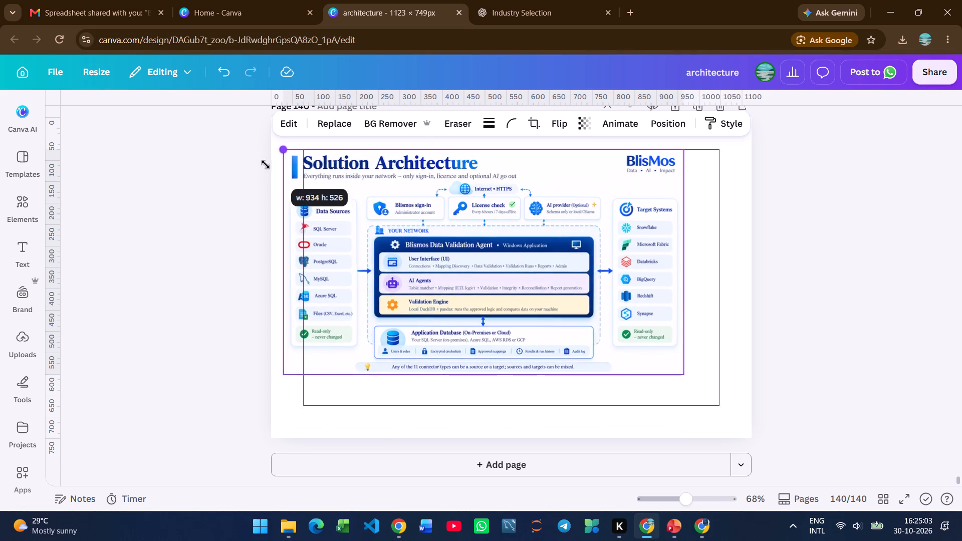
{"action": "left_click_drag", "start_coordinate": [266, 164], "coordinate": [262, 164]}
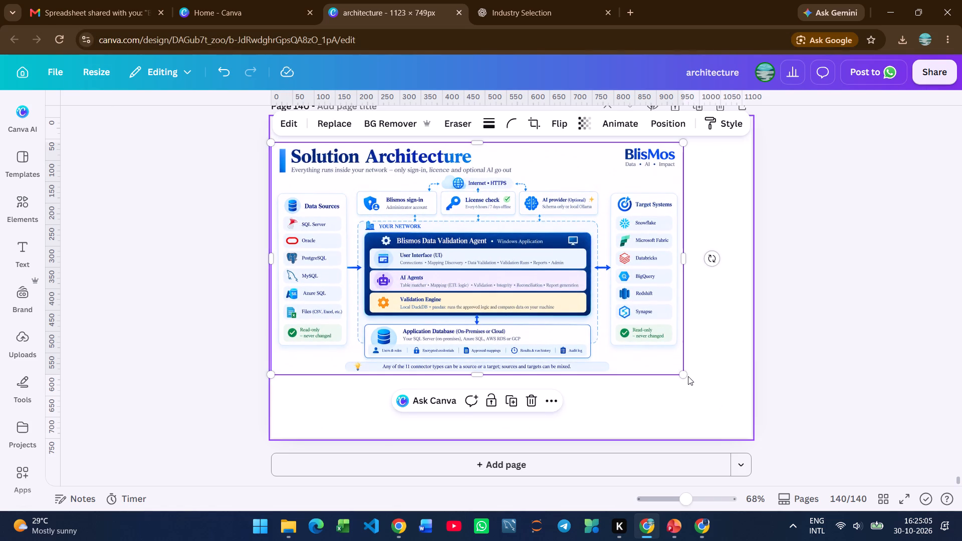
{"action": "left_click_drag", "start_coordinate": [685, 376], "coordinate": [745, 401]}
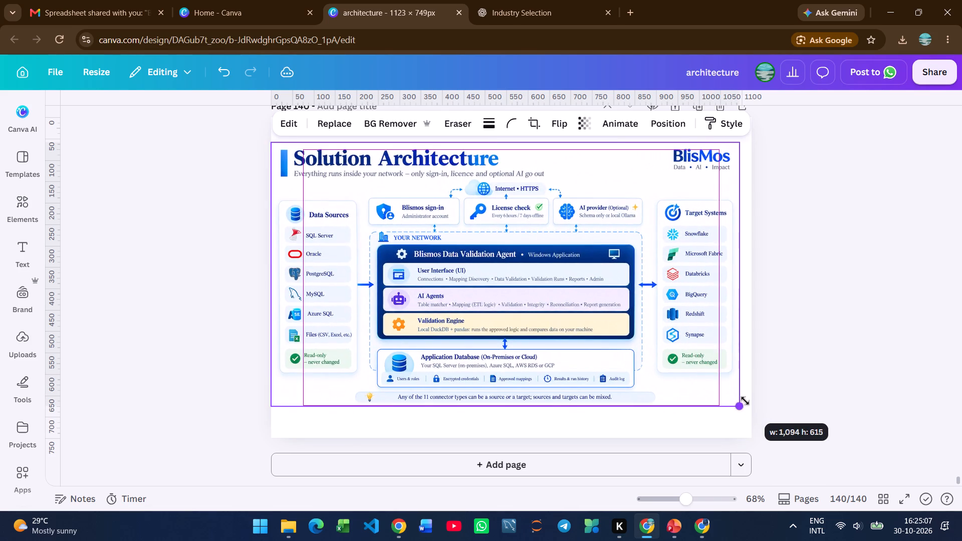
{"action": "left_click_drag", "start_coordinate": [745, 401], "coordinate": [761, 398]}
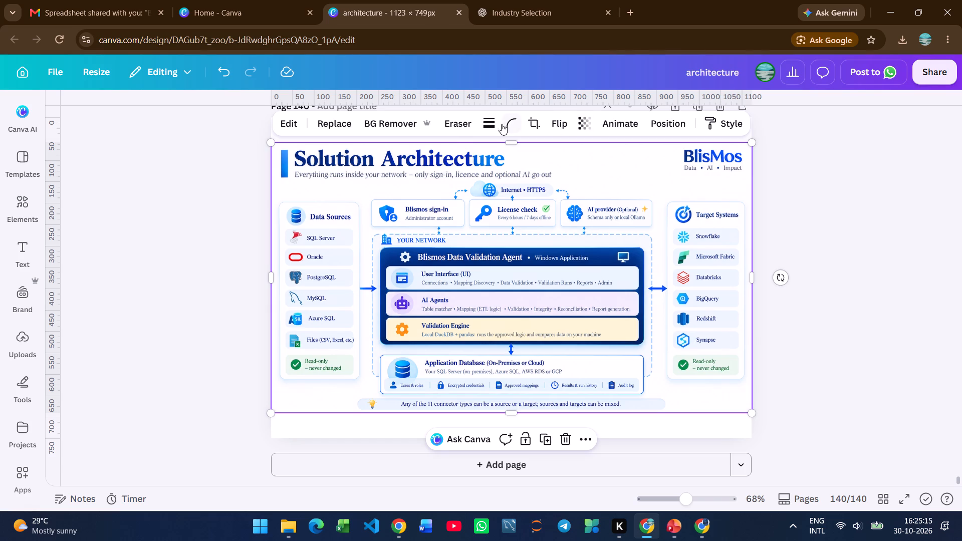
Erase every text block except the "YOUR NETWORK" label from the Solution Architecture image using Magic Eraser's text selection.
{"action": "left_click", "coordinate": [462, 123]}
{"action": "left_click", "coordinate": [463, 160]}
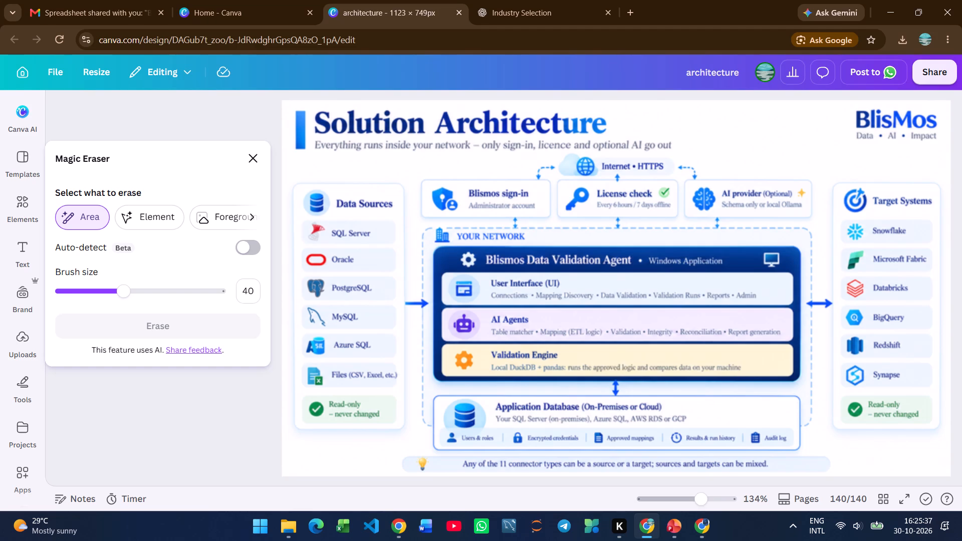
{"action": "left_click", "coordinate": [250, 216]}
{"action": "left_click", "coordinate": [228, 220]}
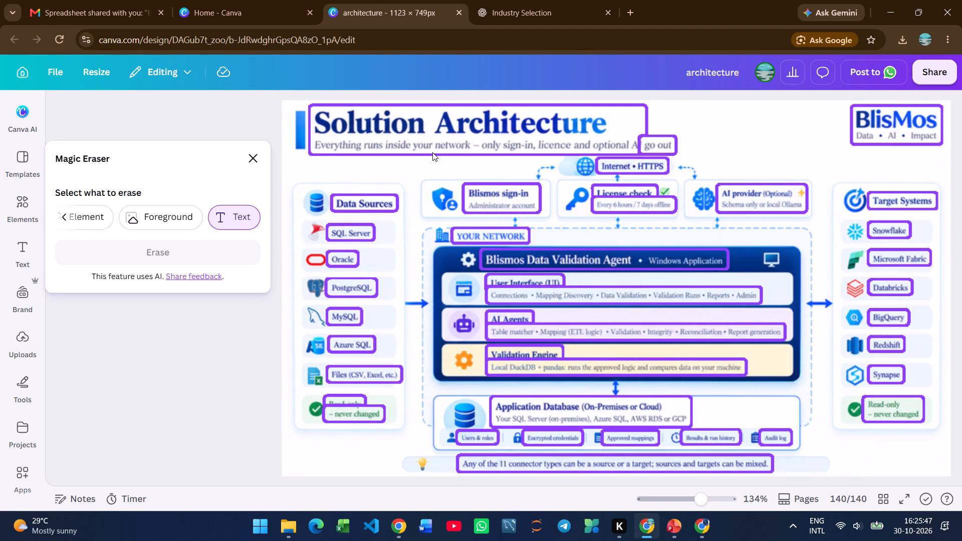
{"action": "left_click", "coordinate": [369, 203]}
{"action": "left_click", "coordinate": [408, 140]}
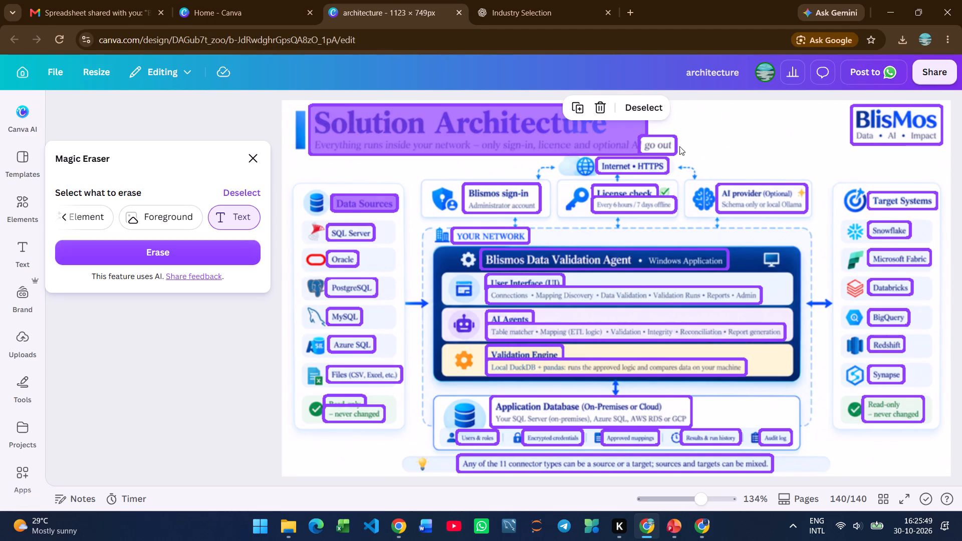
{"action": "left_click", "coordinate": [672, 146]}
{"action": "left_click", "coordinate": [642, 168]}
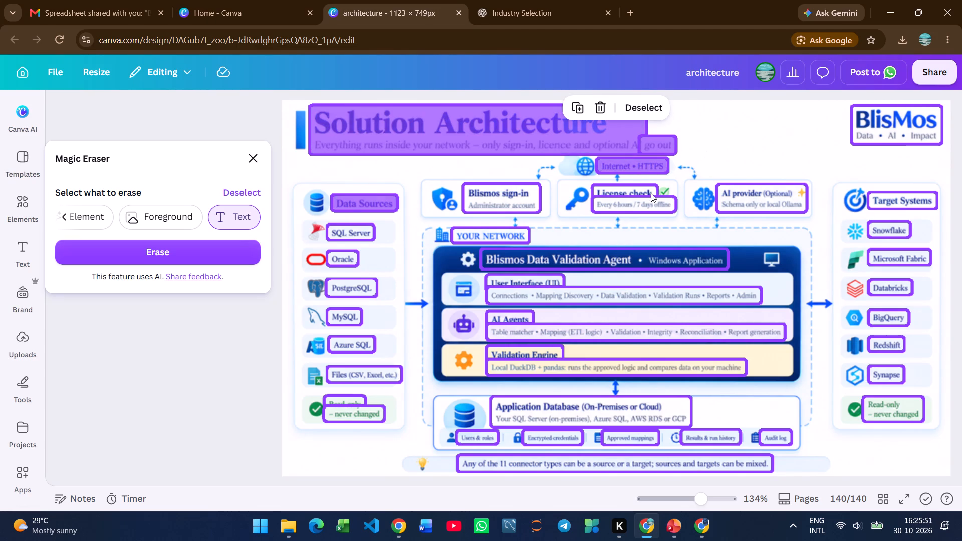
{"action": "left_click", "coordinate": [632, 202]}
{"action": "left_click", "coordinate": [630, 192]}
{"action": "left_click", "coordinate": [522, 201]}
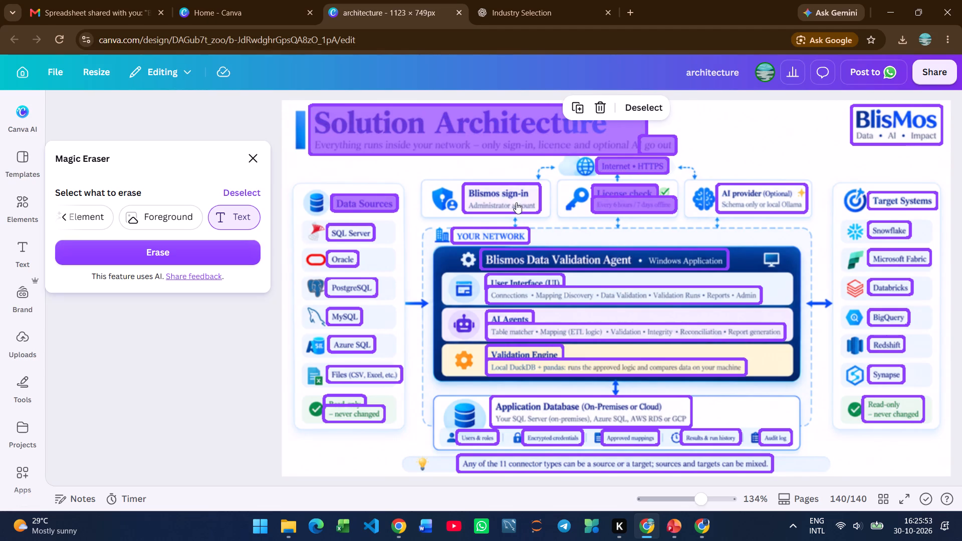
{"action": "left_click", "coordinate": [747, 197]}
{"action": "left_click", "coordinate": [910, 134]}
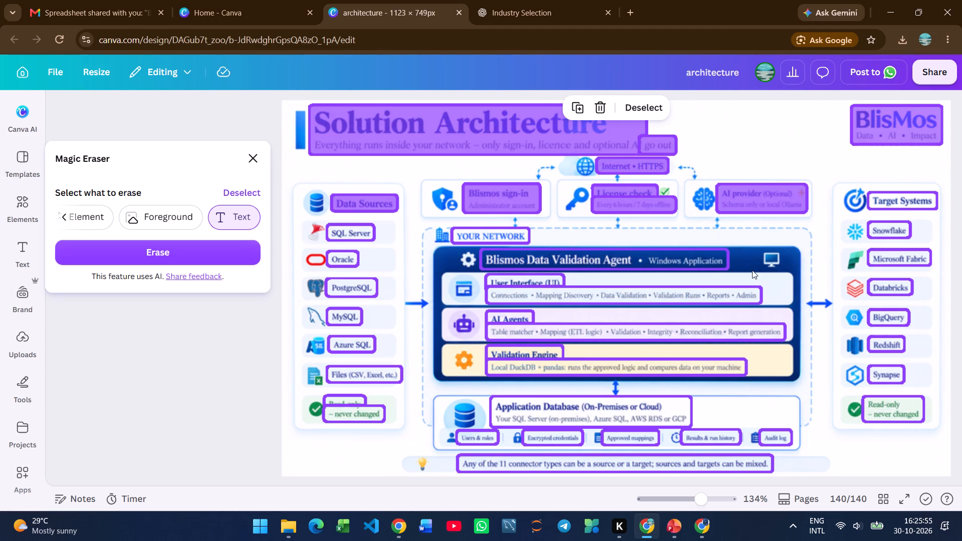
{"action": "left_click", "coordinate": [665, 261]}
{"action": "left_click", "coordinate": [540, 285]}
{"action": "left_click", "coordinate": [543, 300]}
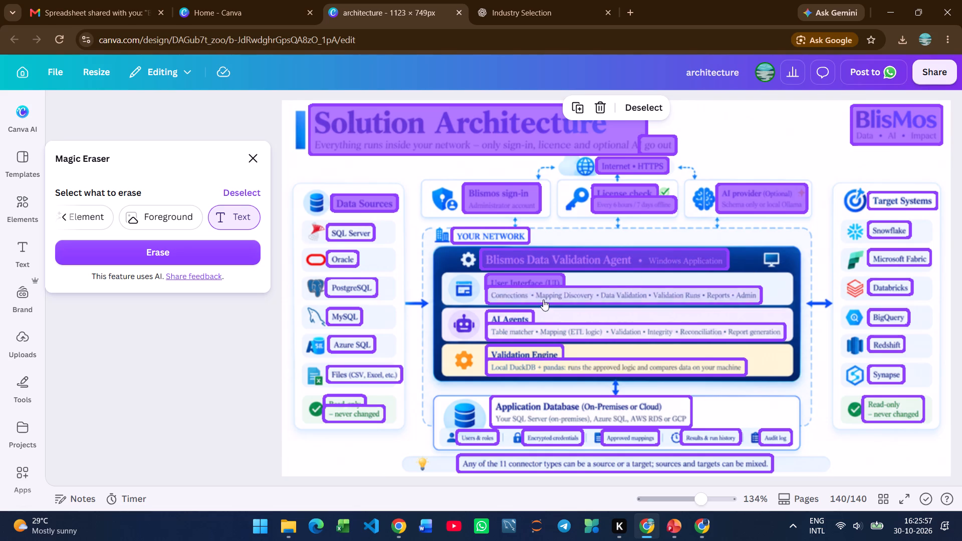
{"action": "left_click", "coordinate": [521, 317]}
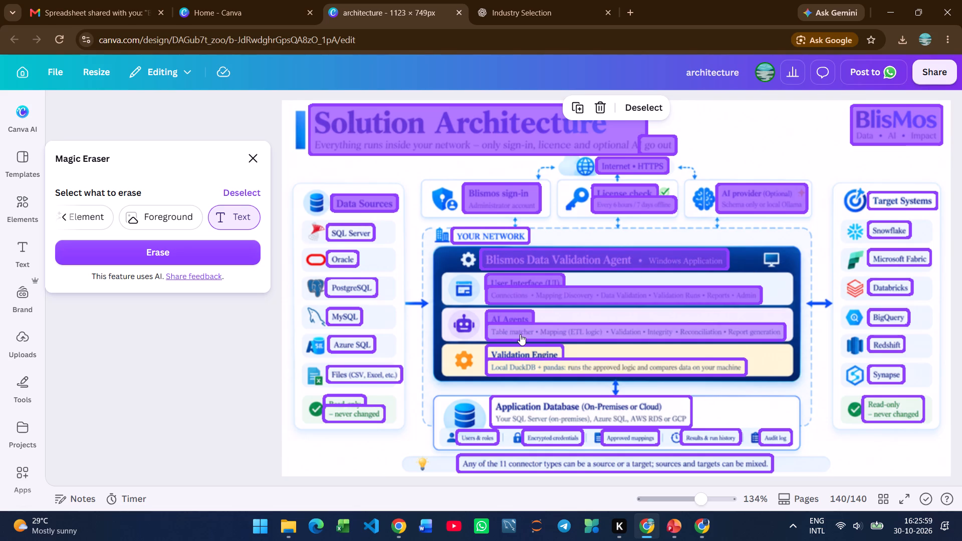
{"action": "left_click", "coordinate": [520, 334]}
{"action": "left_click", "coordinate": [524, 354]}
{"action": "left_click", "coordinate": [529, 367]}
{"action": "left_click", "coordinate": [533, 404]}
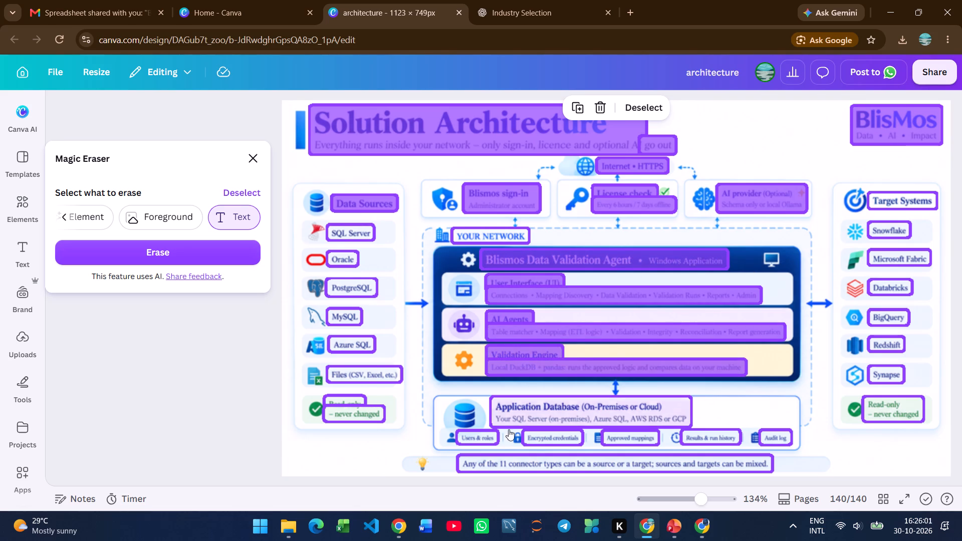
{"action": "left_click", "coordinate": [475, 433]}
{"action": "left_click", "coordinate": [569, 444]}
{"action": "left_click", "coordinate": [564, 462]}
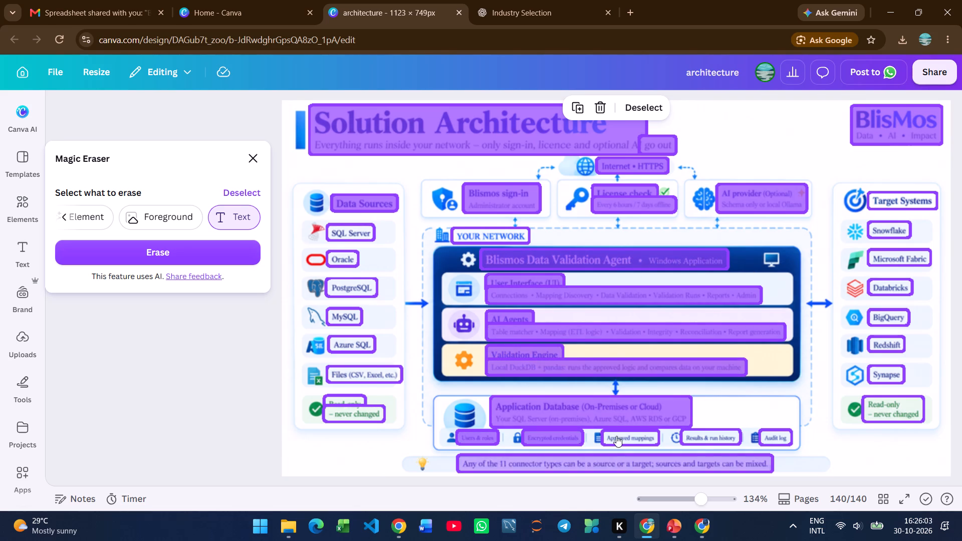
{"action": "left_click", "coordinate": [617, 436]}
{"action": "left_click", "coordinate": [706, 439]}
{"action": "left_click", "coordinate": [784, 438]}
{"action": "left_click", "coordinate": [882, 411]}
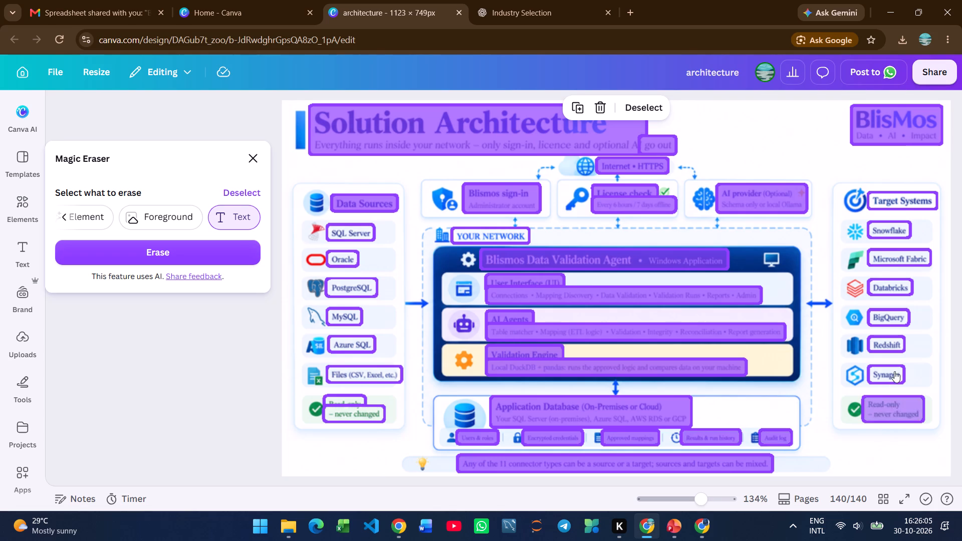
{"action": "left_click", "coordinate": [893, 375]}
{"action": "left_click", "coordinate": [887, 339]}
{"action": "left_click", "coordinate": [890, 314]}
{"action": "left_click", "coordinate": [880, 286]}
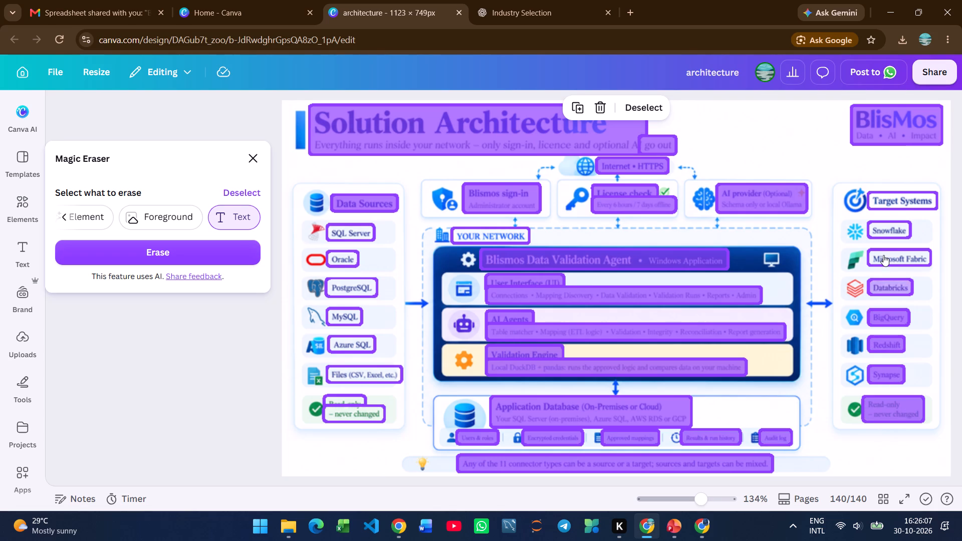
{"action": "left_click", "coordinate": [883, 255]}
{"action": "left_click", "coordinate": [886, 224]}
{"action": "left_click", "coordinate": [886, 199]}
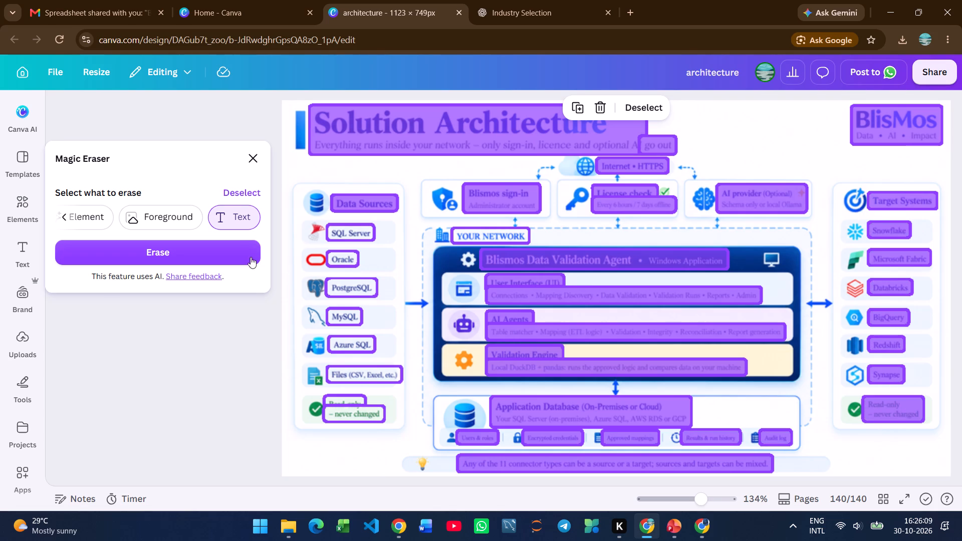
{"action": "left_click", "coordinate": [360, 234]}
{"action": "left_click", "coordinate": [342, 261]}
{"action": "left_click", "coordinate": [349, 283]}
{"action": "left_click", "coordinate": [350, 316]}
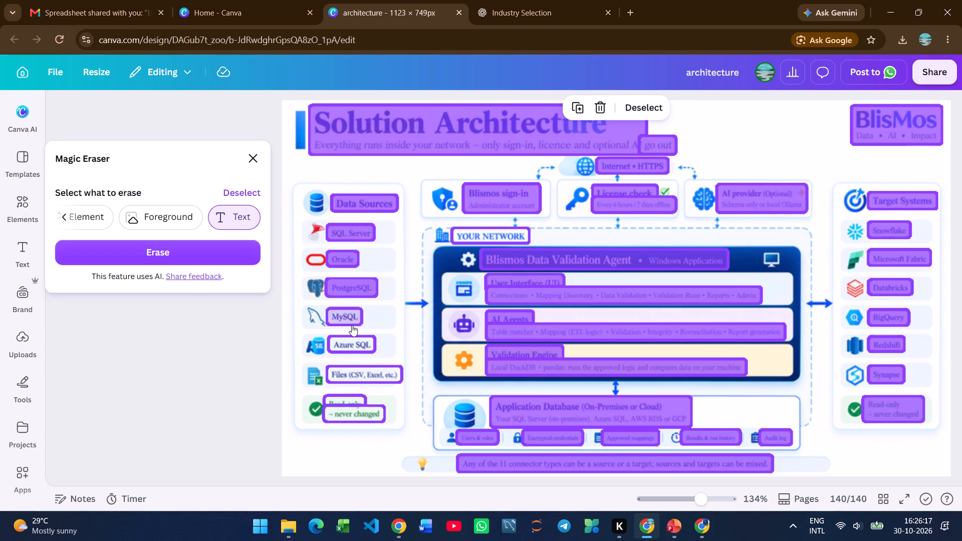
{"action": "left_click", "coordinate": [351, 351]}
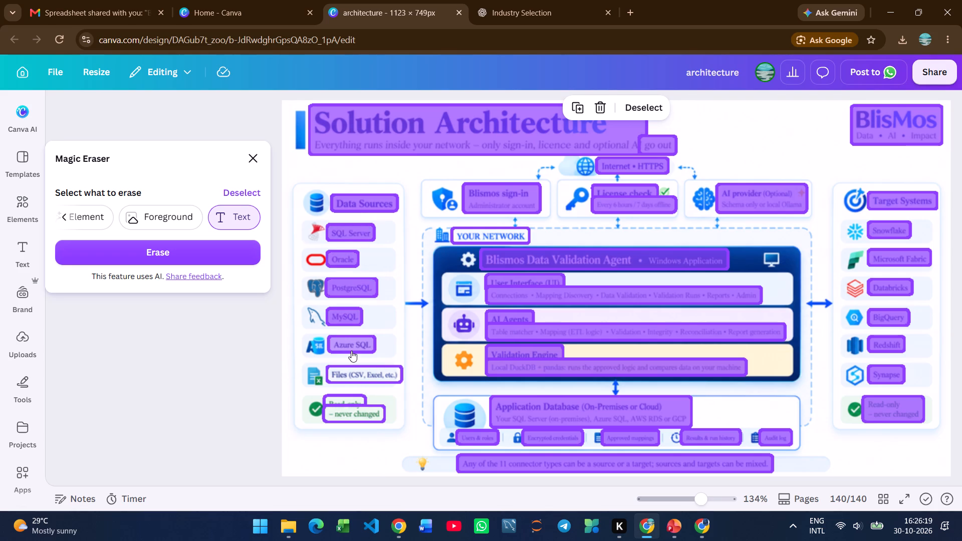
{"action": "left_click", "coordinate": [369, 374]}
{"action": "left_click", "coordinate": [360, 401]}
{"action": "left_click", "coordinate": [366, 413]}
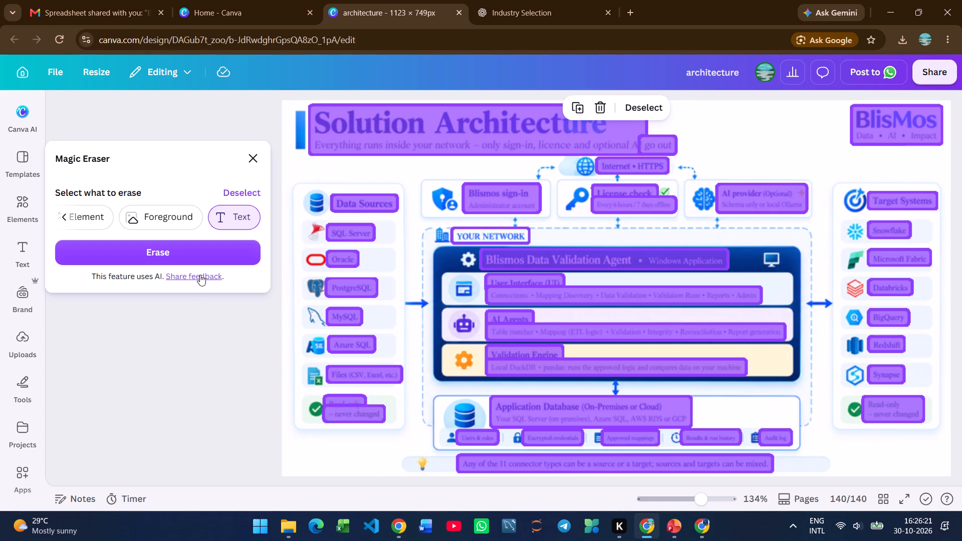
{"action": "left_click", "coordinate": [202, 257]}
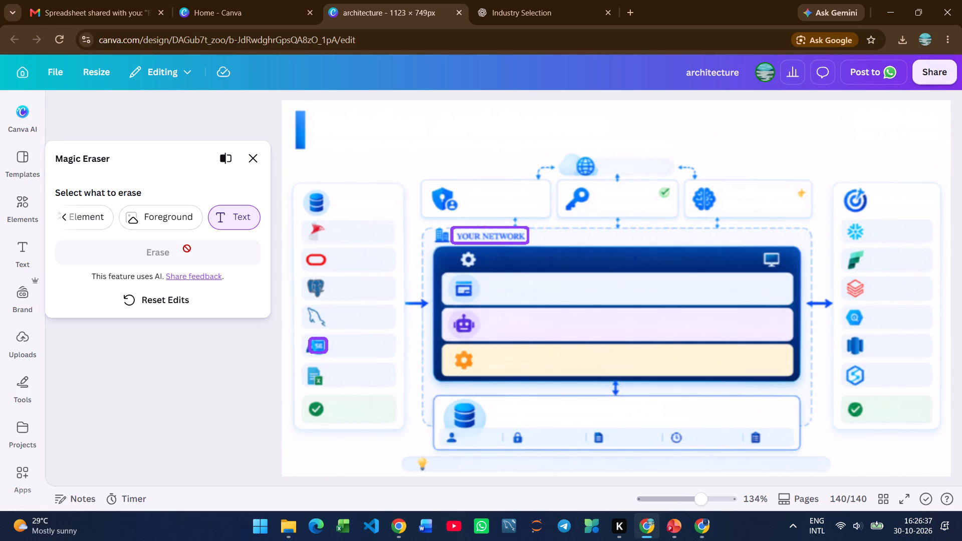
Erase the remaining "YOUR NETWORK" label from the image with Magic Eraser.
{"action": "left_click", "coordinate": [518, 235]}
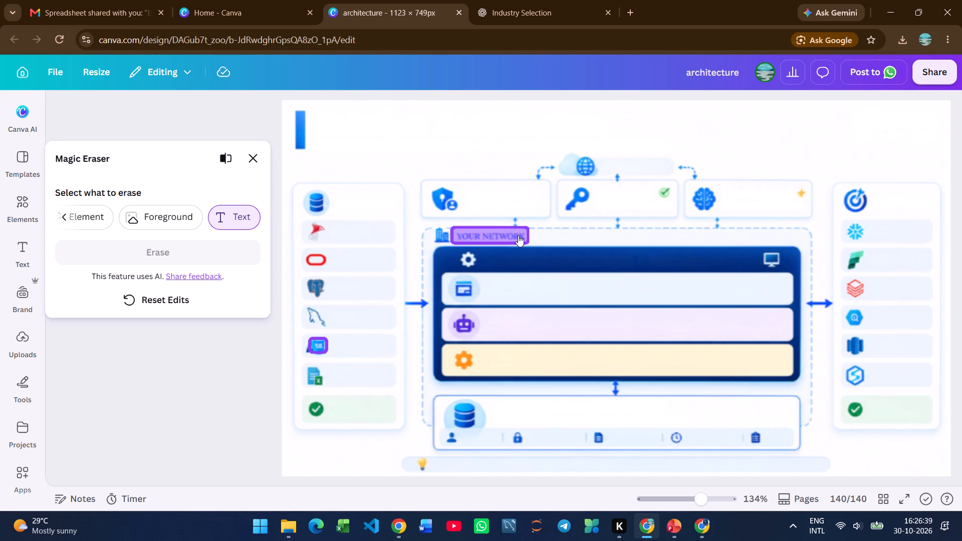
{"action": "left_click", "coordinate": [233, 247]}
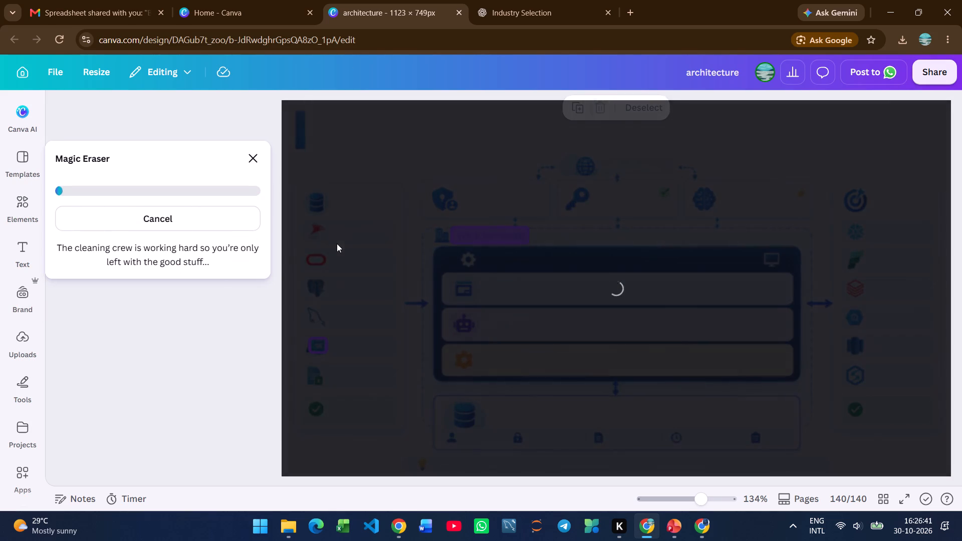
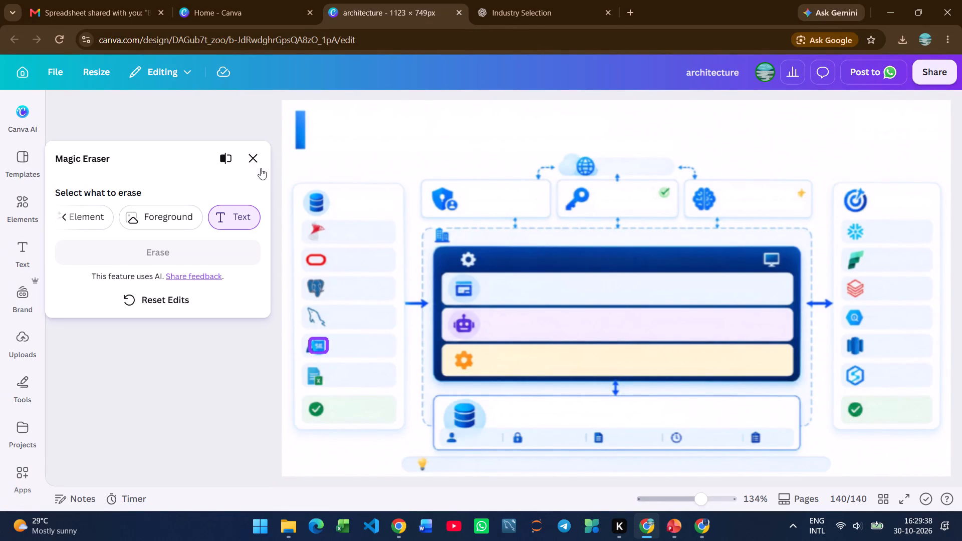
Close Magic Eraser and return to the page 140 layout, keeping the text erasures on the Solution Architecture image.
{"action": "left_click", "coordinate": [255, 154]}
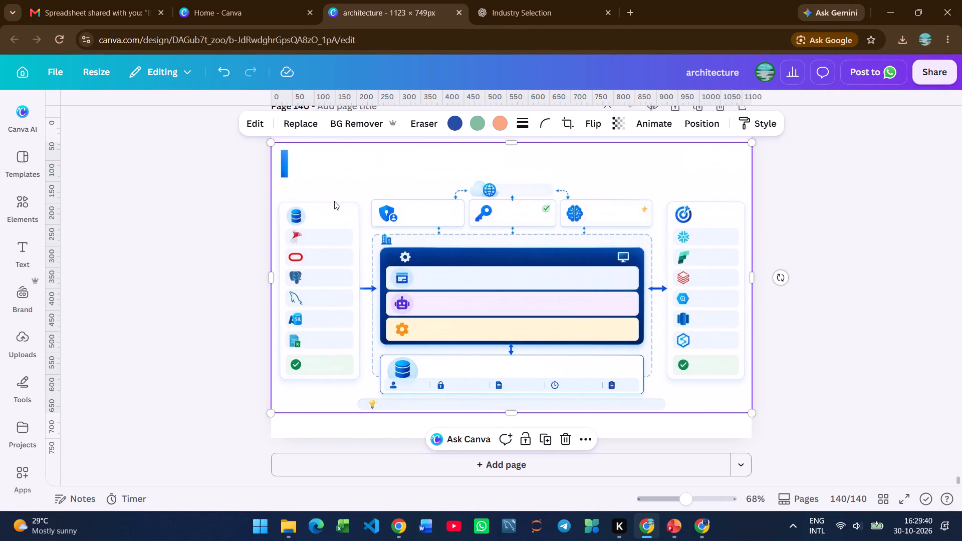
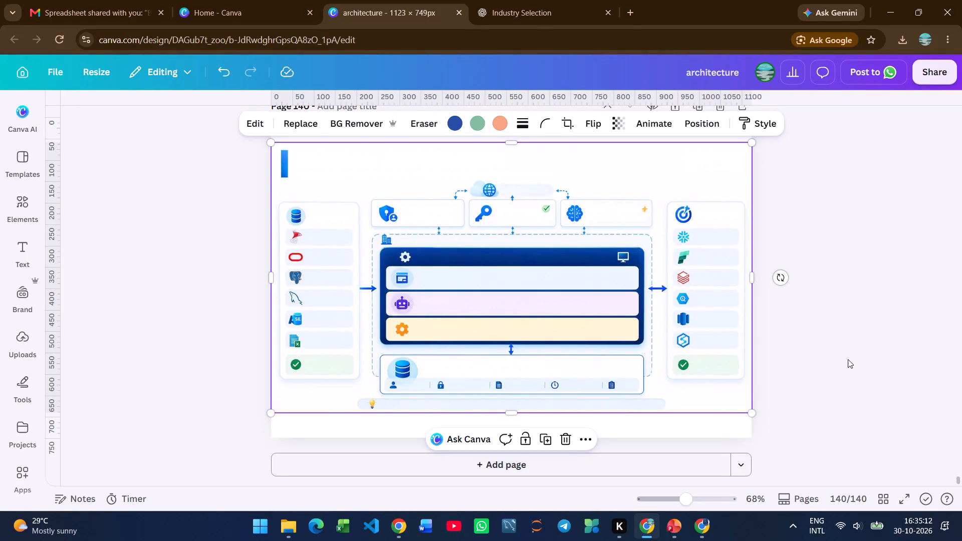
Crop the erased architecture image to cut off the empty header strip with the blue bar above the diagram.
{"action": "left_click", "coordinate": [567, 128]}
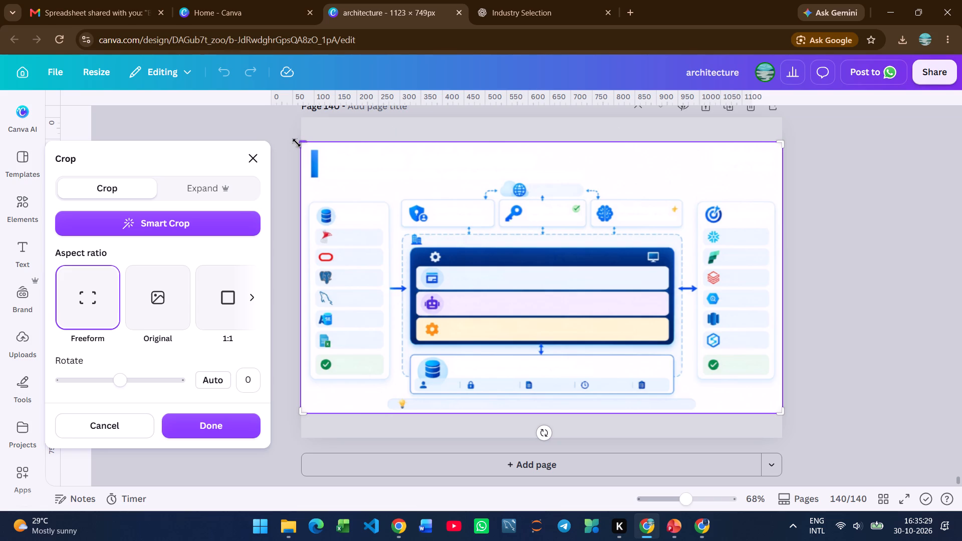
{"action": "left_click_drag", "start_coordinate": [297, 143], "coordinate": [304, 180]}
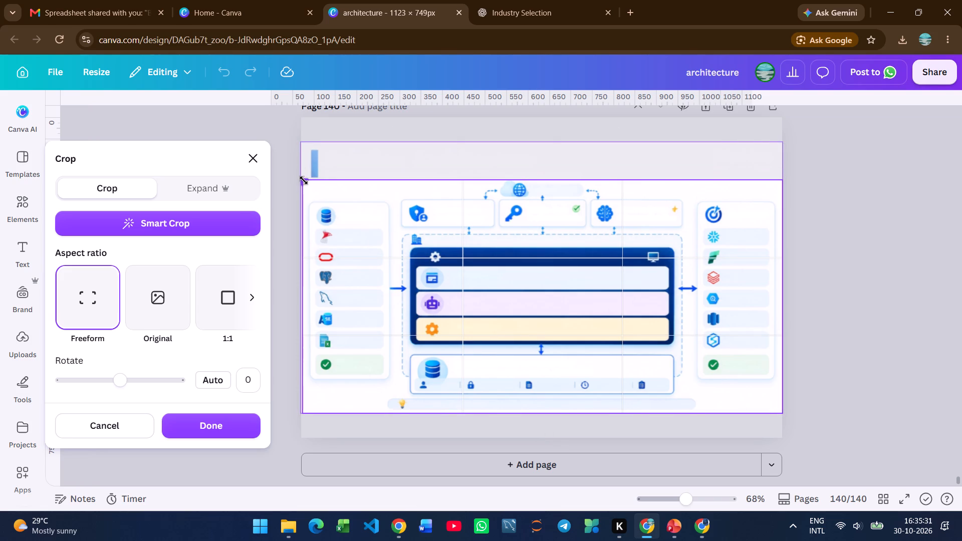
{"action": "left_click_drag", "start_coordinate": [304, 180], "coordinate": [306, 181]}
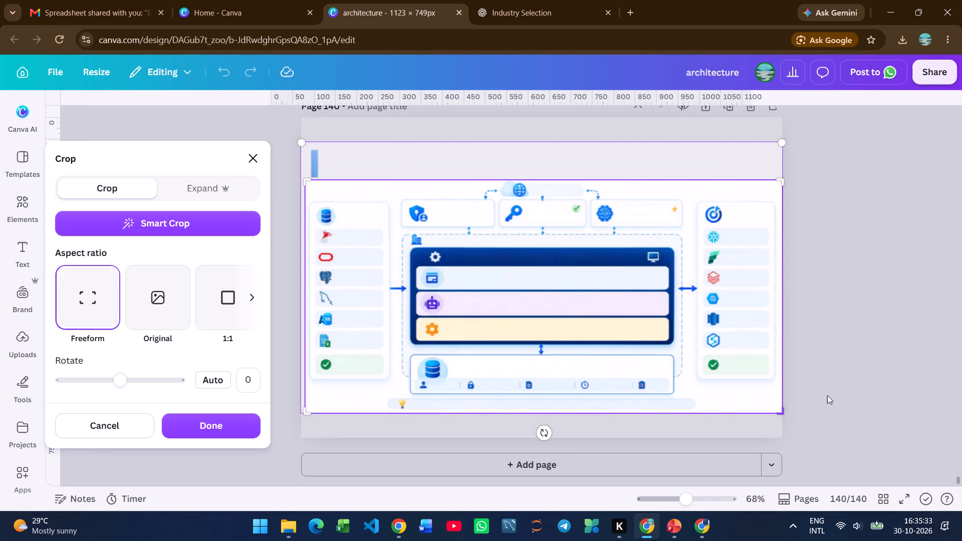
{"action": "left_click", "coordinate": [842, 389]}
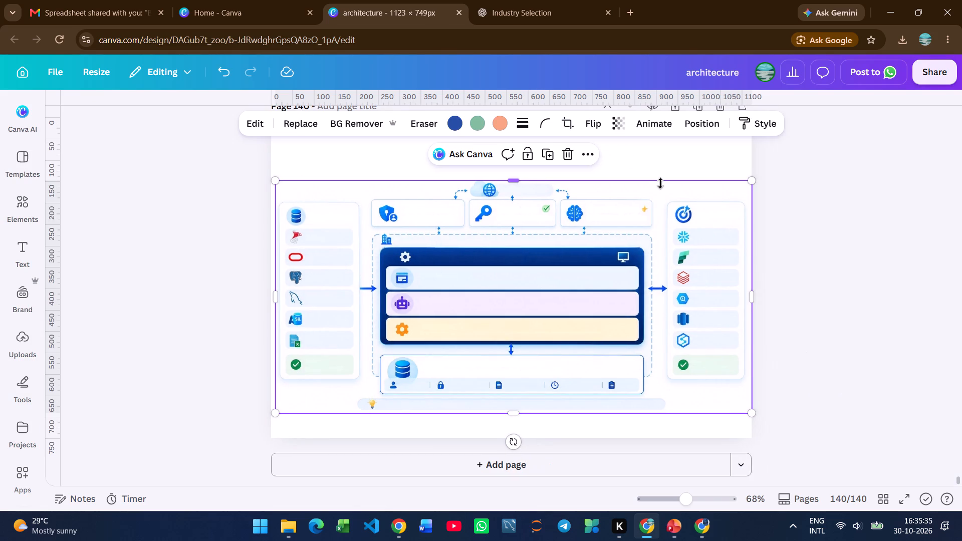
Download only the current page, page 140, as a PNG.
{"action": "left_click", "coordinate": [951, 71]}
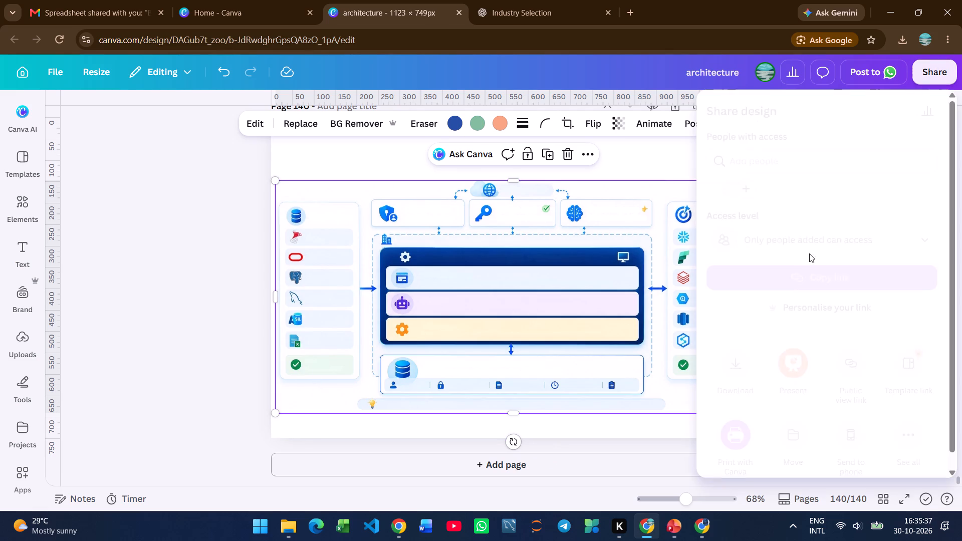
{"action": "left_click", "coordinate": [732, 385]}
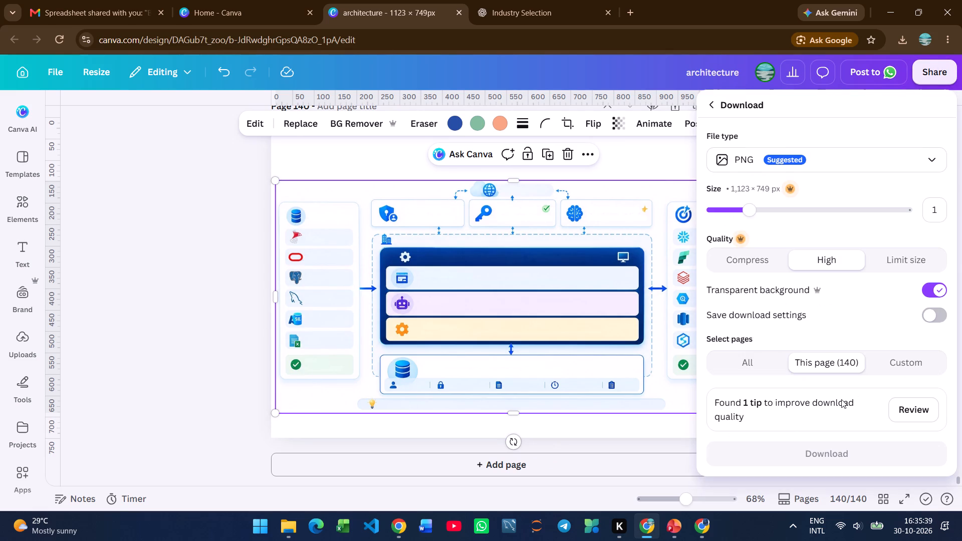
{"action": "left_click", "coordinate": [832, 452]}
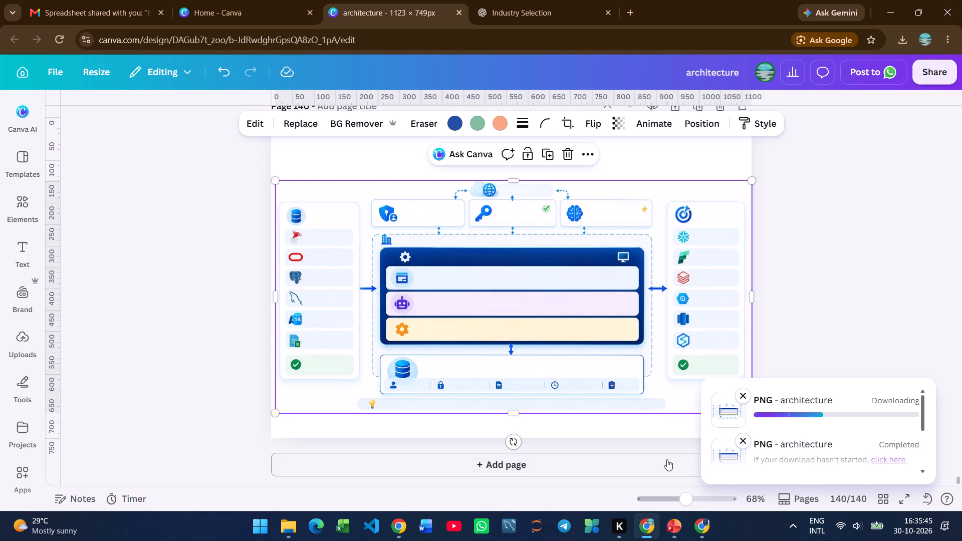
Switch to File Explorer, refresh the Downloads folder and copy the newly downloaded architecture (10) image.
{"action": "left_click", "coordinate": [300, 539]}
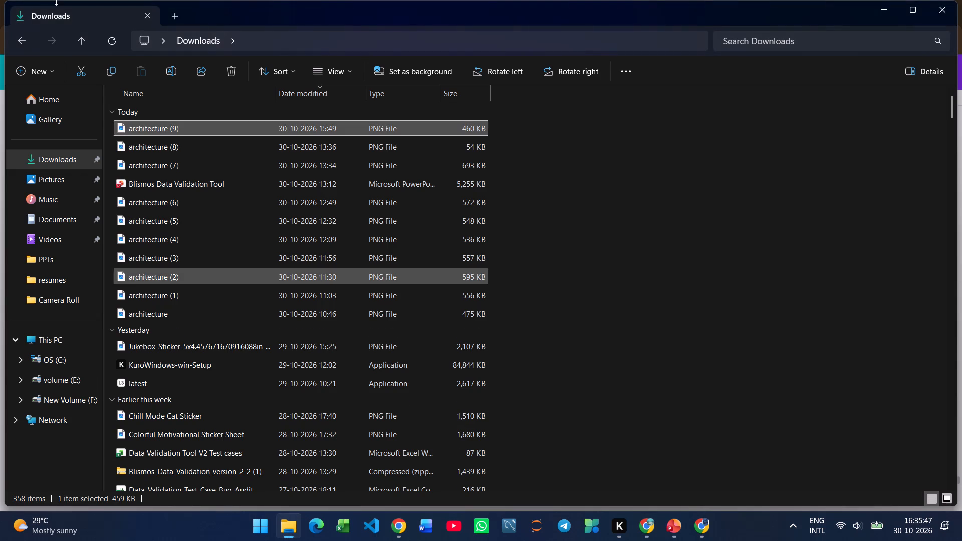
{"action": "triple_click", "coordinate": [112, 48]}
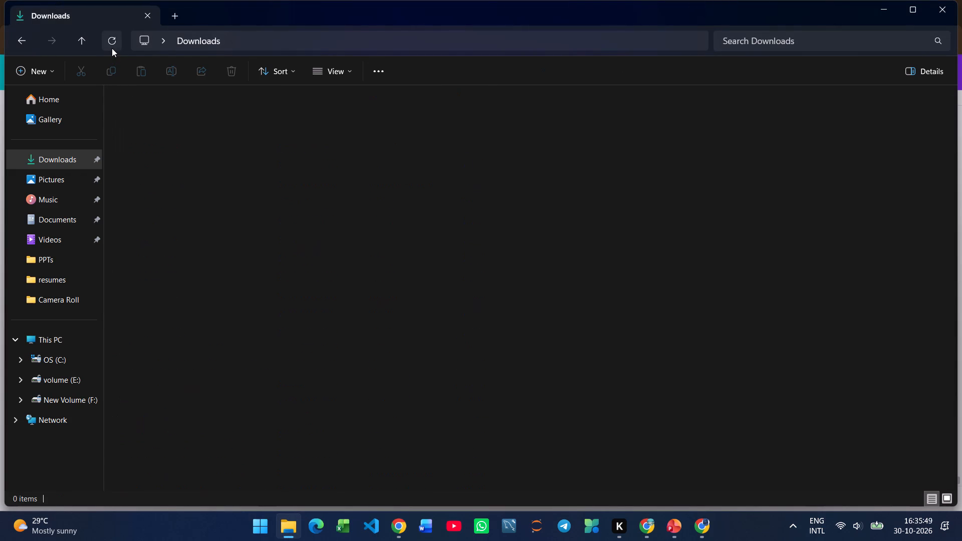
{"action": "left_click", "coordinate": [198, 123]}
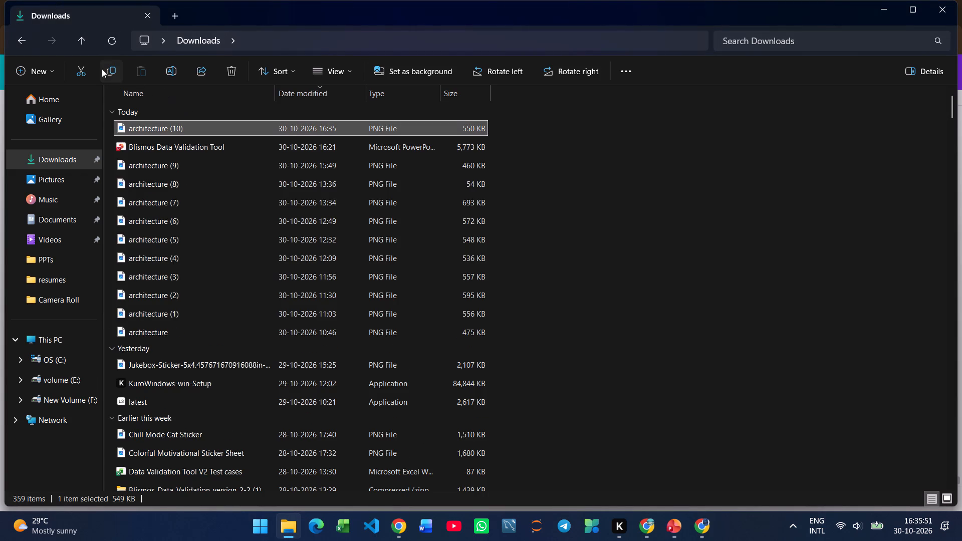
{"action": "left_click", "coordinate": [102, 69]}
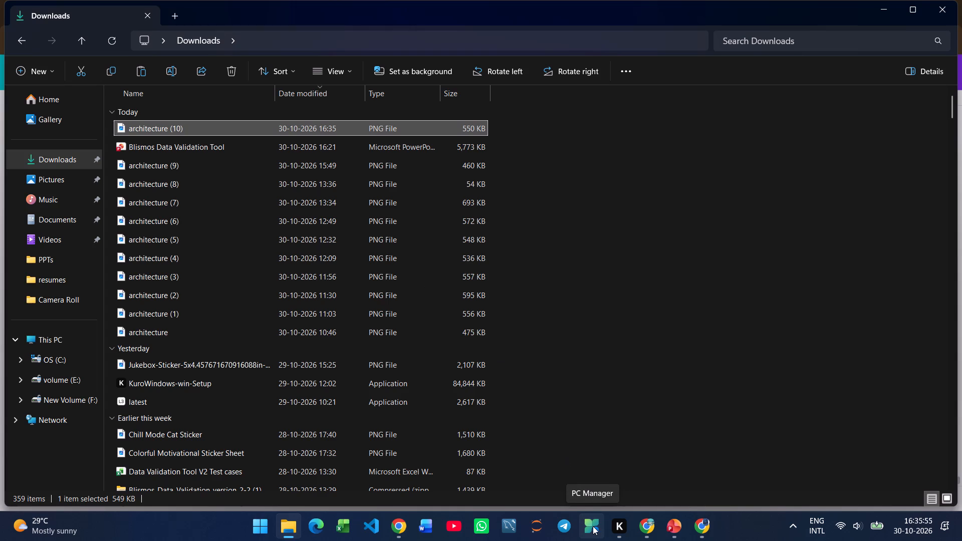
Switch to PowerPoint and duplicate the Solution Architecture slide, slide 14.
{"action": "left_click", "coordinate": [679, 528]}
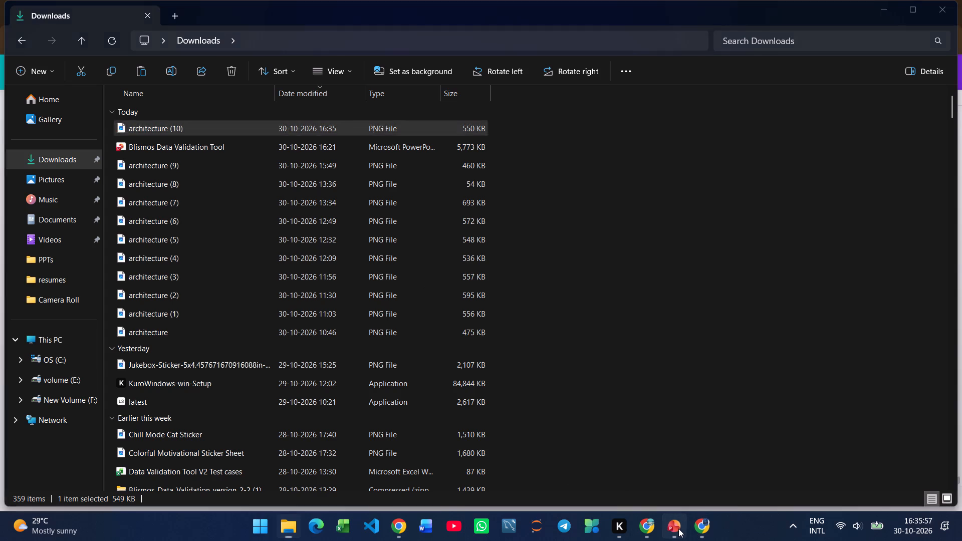
{"action": "right_click", "coordinate": [51, 302]}
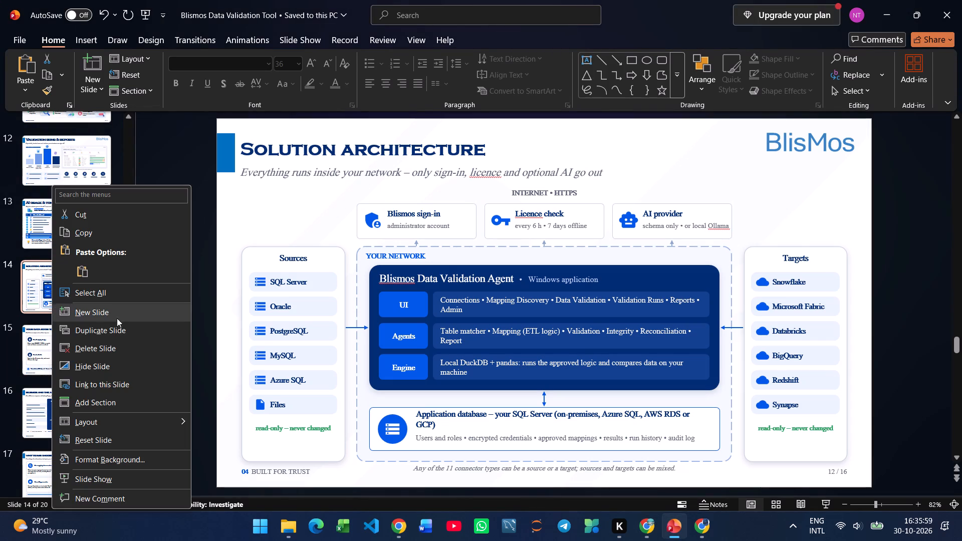
{"action": "left_click", "coordinate": [106, 339]}
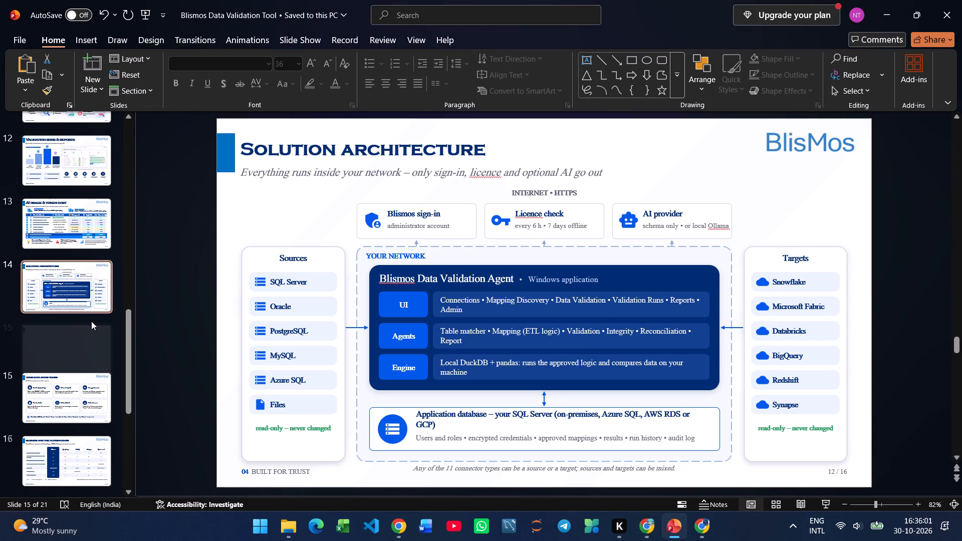
On the original slide 14, delete the connector-types note below the diagram and the "04 BUILT FOR TRUST" footer.
{"action": "left_click", "coordinate": [52, 290]}
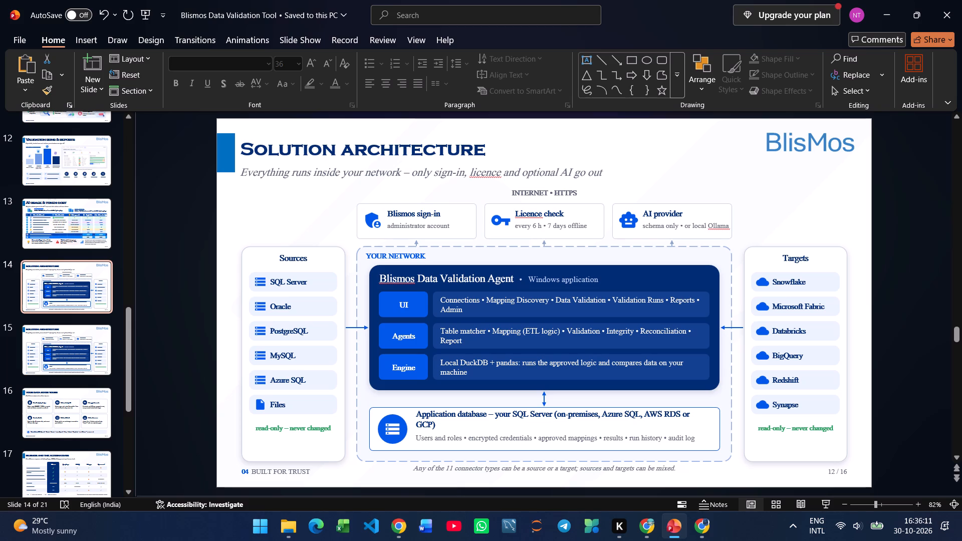
{"action": "left_click", "coordinate": [600, 438]}
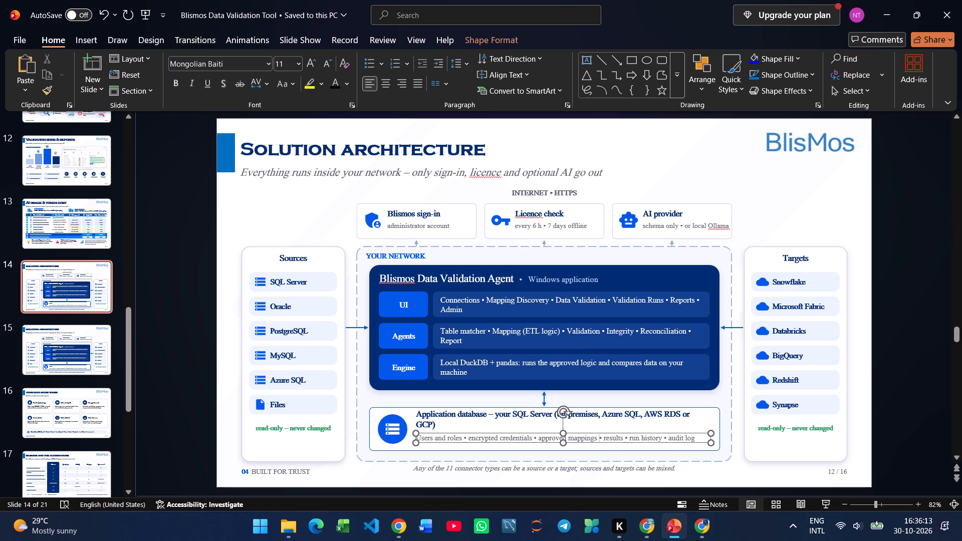
{"action": "left_click", "coordinate": [700, 463]}
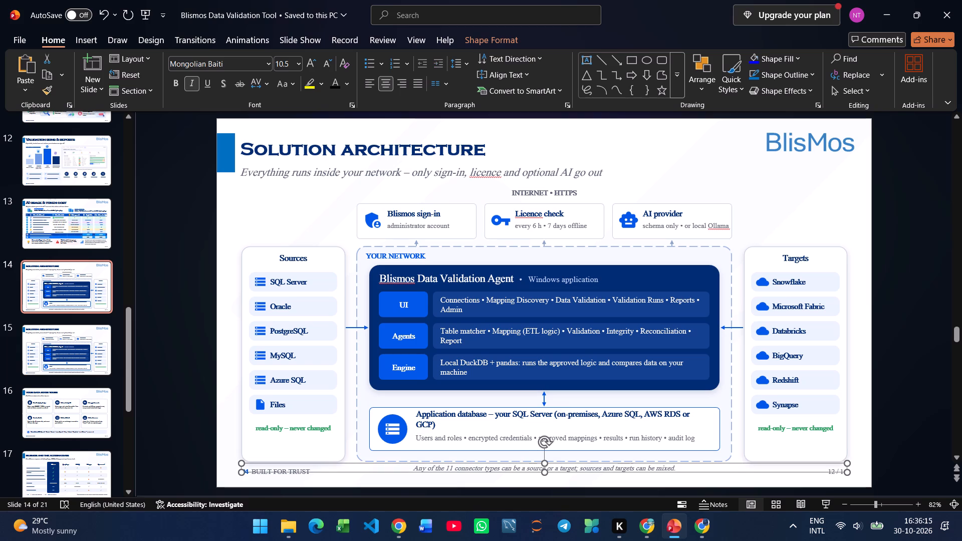
{"action": "key", "text": "BackSpace"}
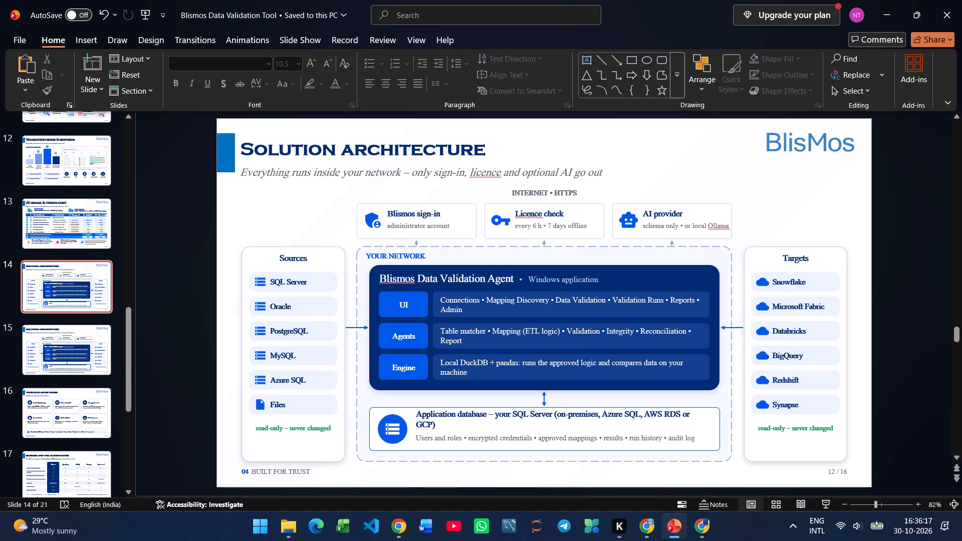
{"action": "left_click", "coordinate": [282, 476]}
{"action": "key", "text": "BackSpace"}
Delete the Sources column's card frame, its "read-only – never changed" note and the whole Files entry with its icon.
{"action": "left_click", "coordinate": [301, 455]}
{"action": "key", "text": "BackSpace"}
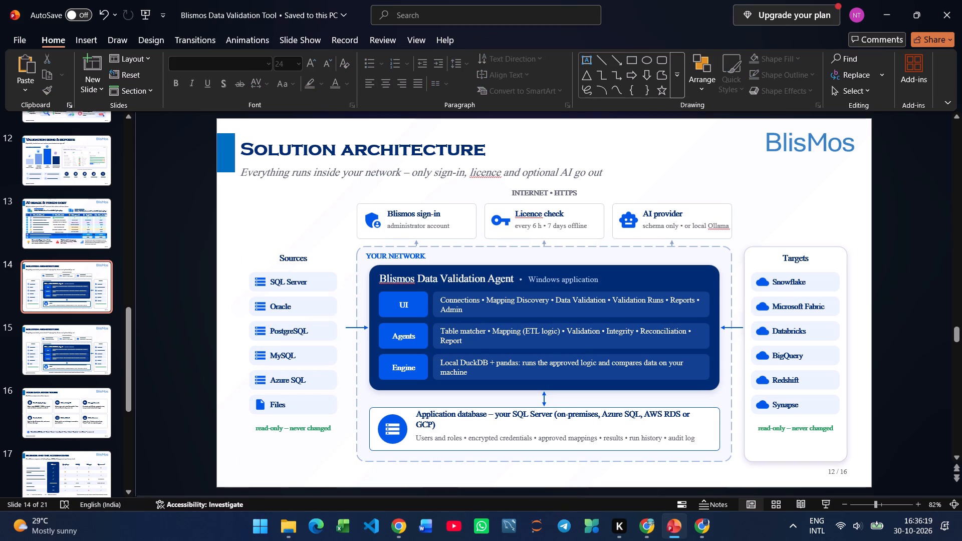
{"action": "left_click", "coordinate": [298, 431]}
{"action": "left_click", "coordinate": [304, 432]}
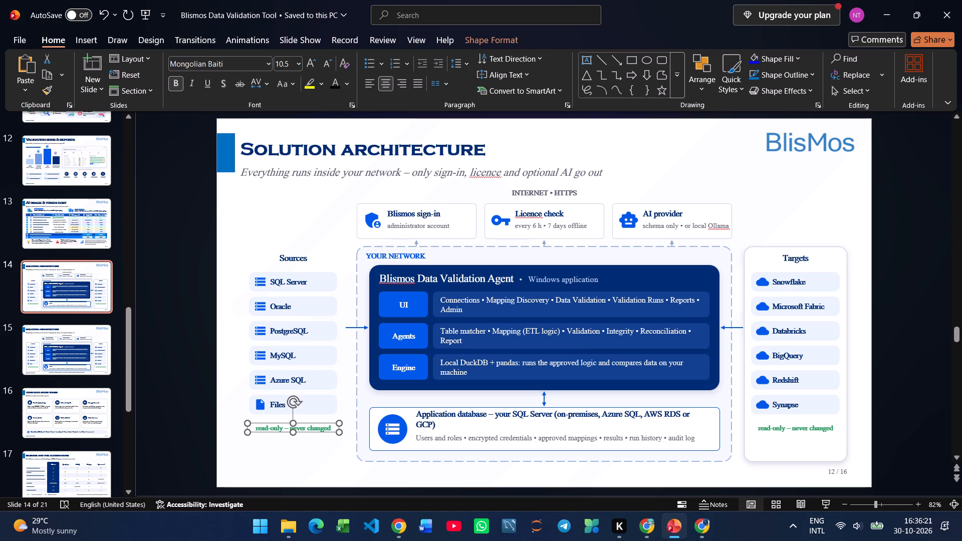
{"action": "key", "text": "BackSpace"}
{"action": "left_click", "coordinate": [298, 414]}
{"action": "key", "text": "BackSpace"}
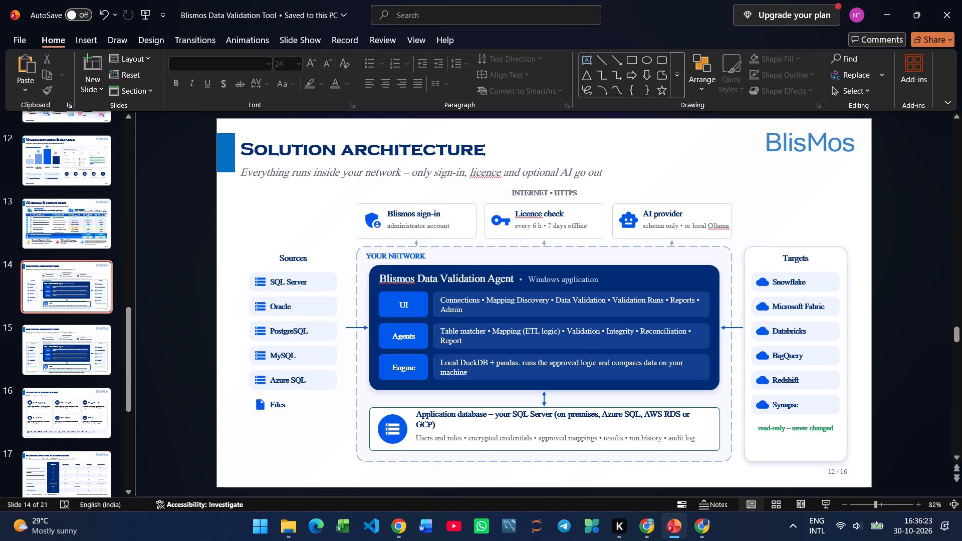
{"action": "left_click", "coordinate": [285, 408]}
{"action": "key", "text": "BackSpace"}
{"action": "left_click", "coordinate": [282, 411]}
{"action": "key", "text": "BackSpace"}
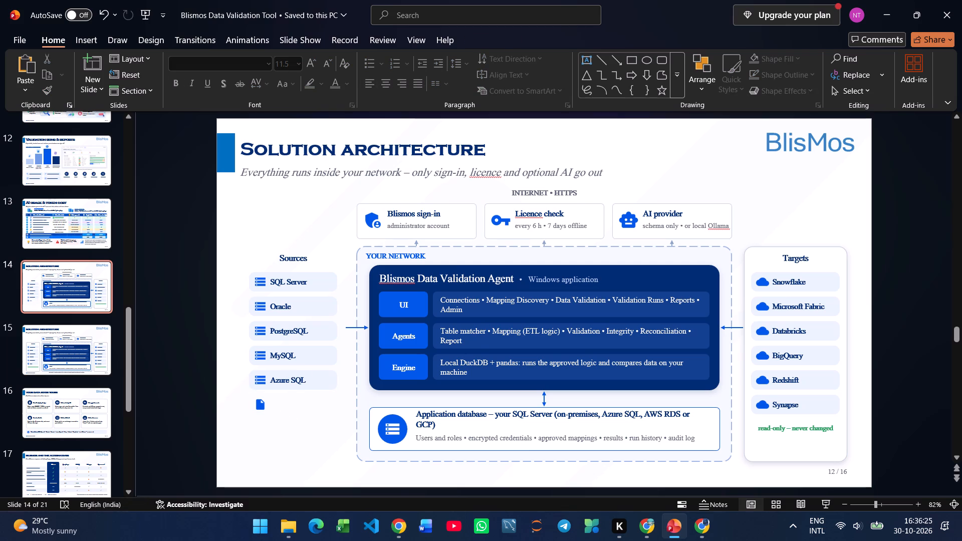
{"action": "left_click", "coordinate": [258, 409]}
{"action": "key", "text": "BackSpace"}
Delete the dashed "YOUR NETWORK" frame and the outlined box behind the Application database text.
{"action": "left_click", "coordinate": [530, 461]}
{"action": "key", "text": "BackSpace"}
{"action": "left_click", "coordinate": [530, 451]}
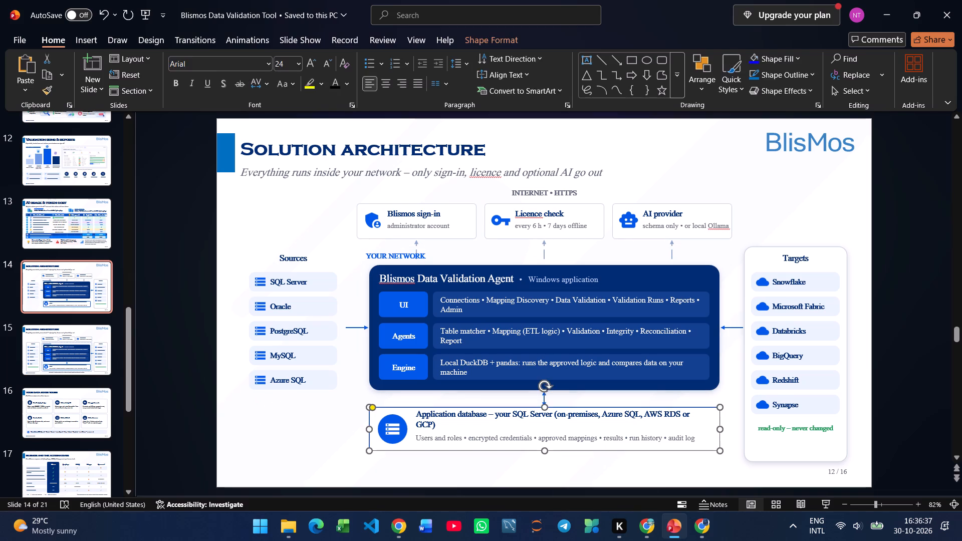
{"action": "key", "text": "BackSpace"}
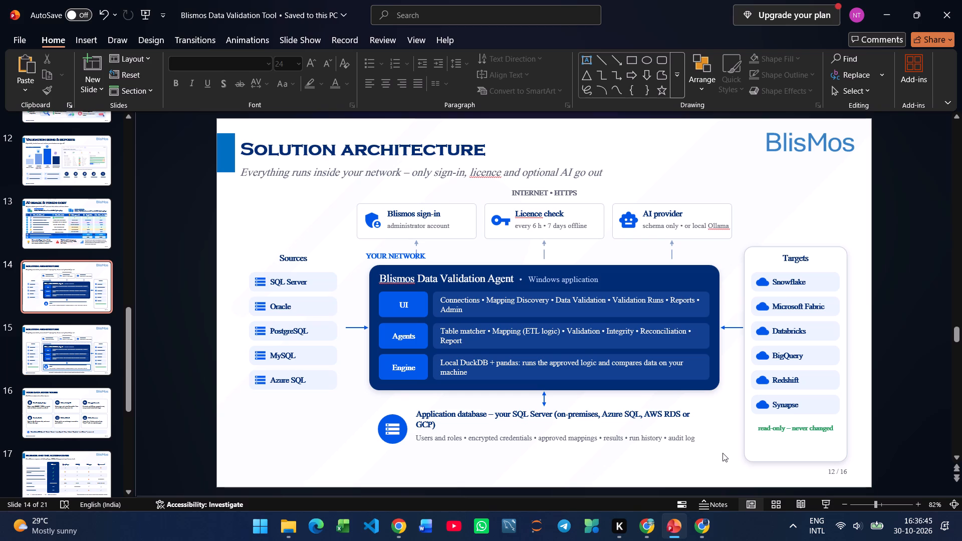
Delete the Targets column's card frame, its "read-only – never changed" note and the background shape behind Synapse.
{"action": "left_click", "coordinate": [753, 450]}
{"action": "key", "text": "BackSpace"}
{"action": "left_click", "coordinate": [772, 434]}
{"action": "key", "text": "BackSpace"}
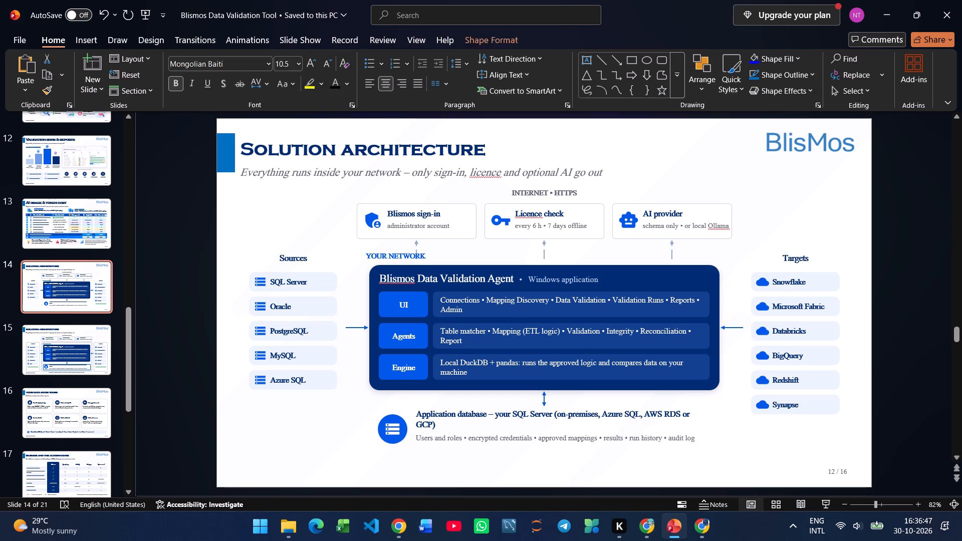
{"action": "left_click", "coordinate": [774, 412]}
{"action": "key", "text": "BackSpace"}
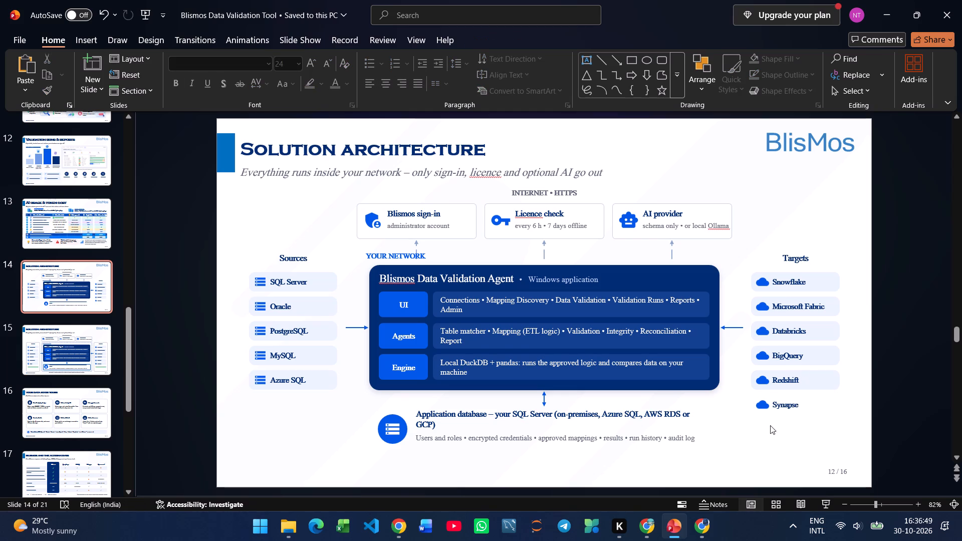
Delete all remaining diagram elements and the "INTERNET • HTTPS" label, keeping the title, subtitle, logo and page number.
{"action": "left_click_drag", "start_coordinate": [850, 445], "coordinate": [468, 437]}
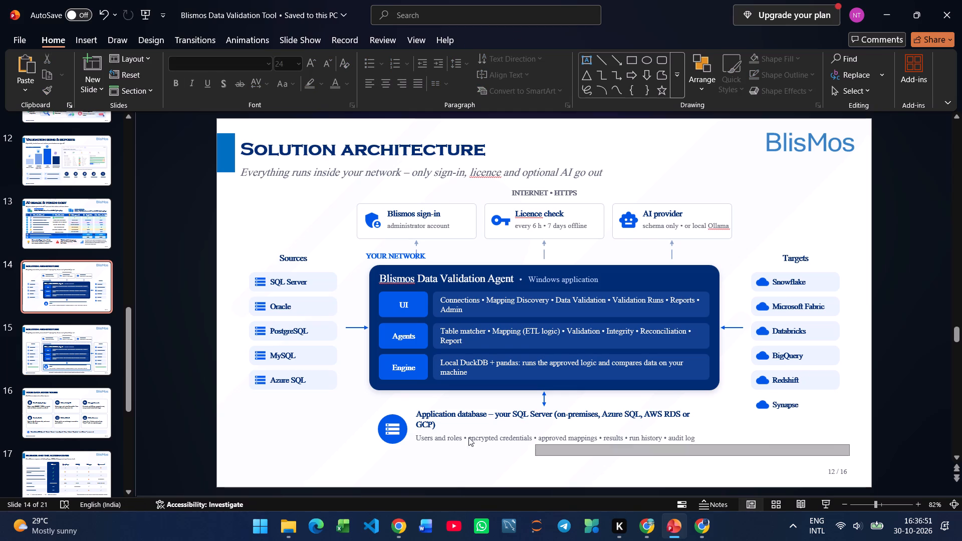
{"action": "left_click_drag", "start_coordinate": [468, 437], "coordinate": [220, 191]}
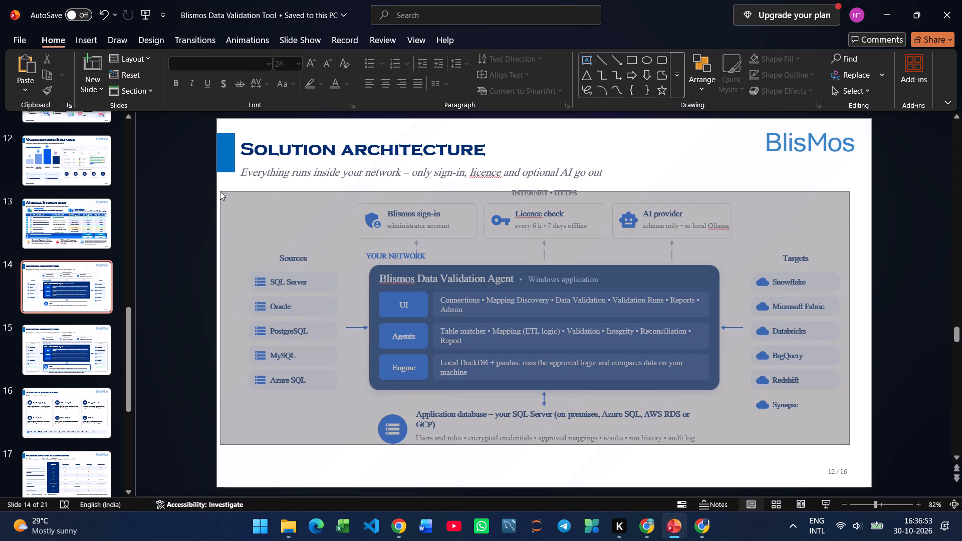
{"action": "left_click_drag", "start_coordinate": [220, 191], "coordinate": [223, 192]}
{"action": "key", "text": "BackSpace"}
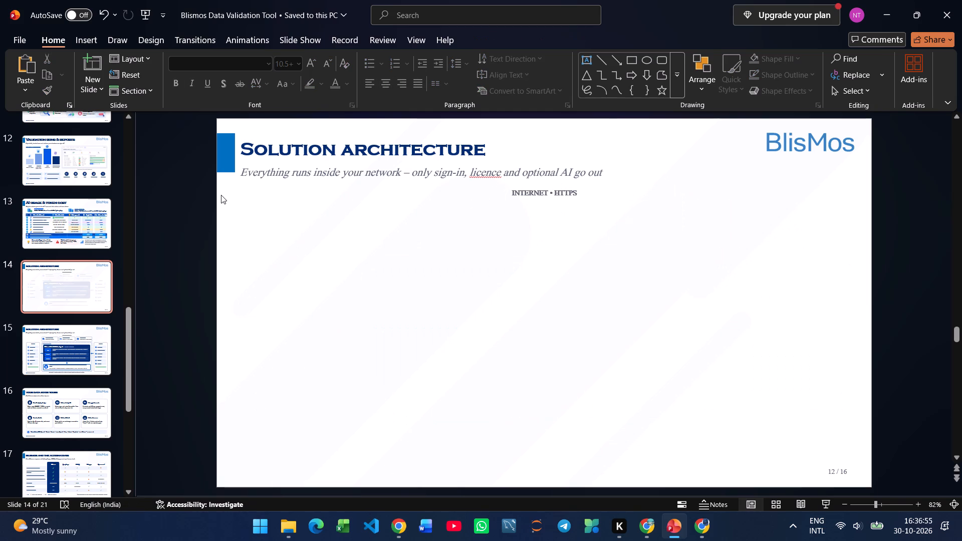
{"action": "left_click", "coordinate": [550, 198]}
{"action": "key", "text": "BackSpace"}
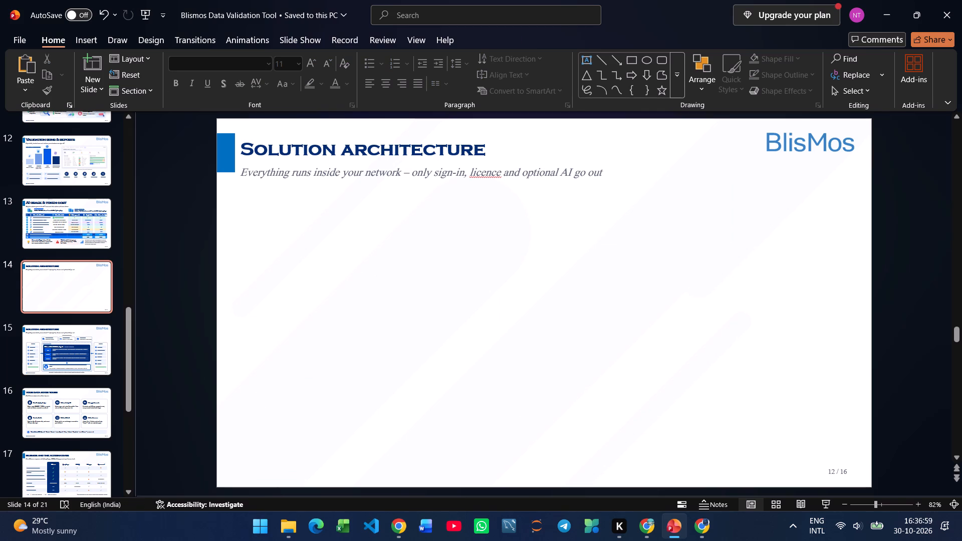
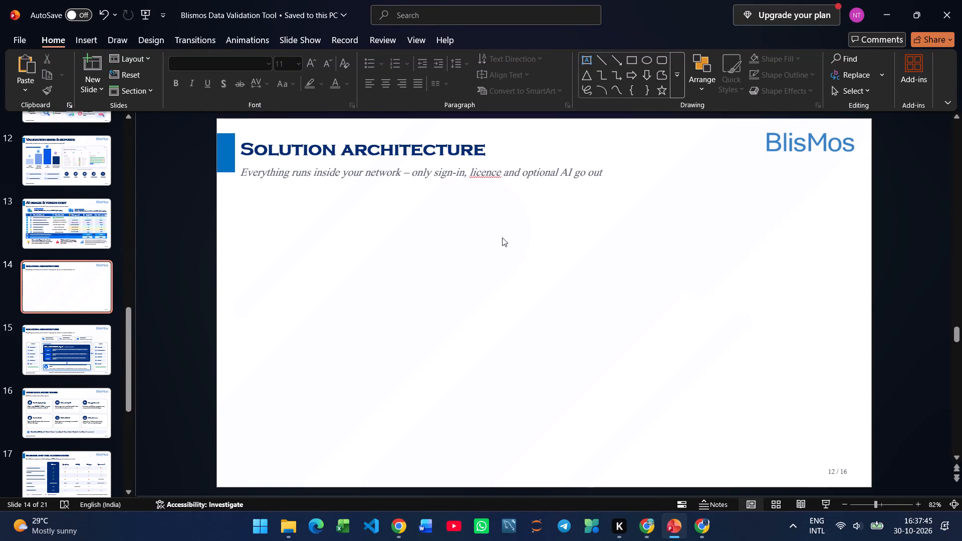
Paste the text-erased diagram image onto the emptied Solution Architecture slide 14.
{"action": "left_click", "coordinate": [489, 256]}
{"action": "key", "text": "ctrl+v"}
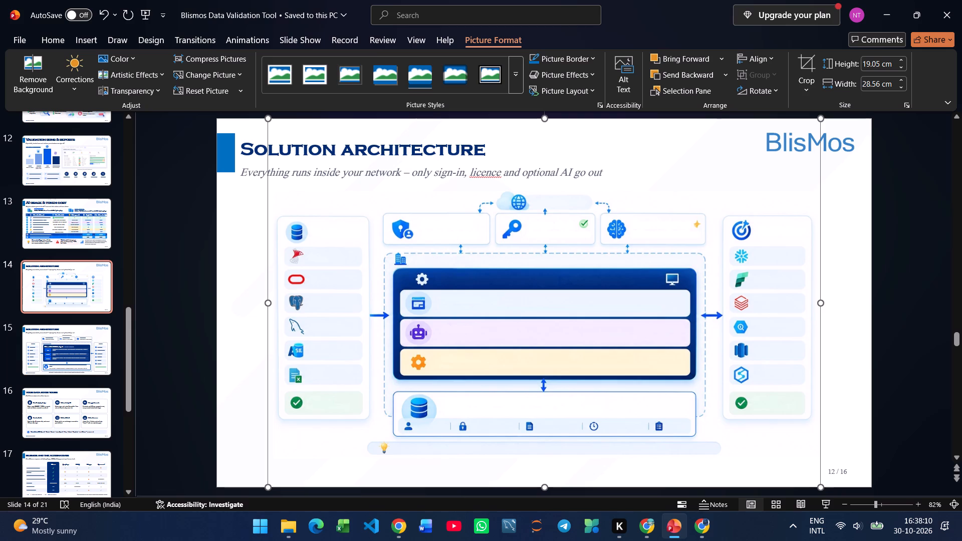
Crop the pasted picture on all four sides to the diagram's edges, down to about 28 cm by 13.8 cm.
{"action": "left_click", "coordinate": [813, 60]}
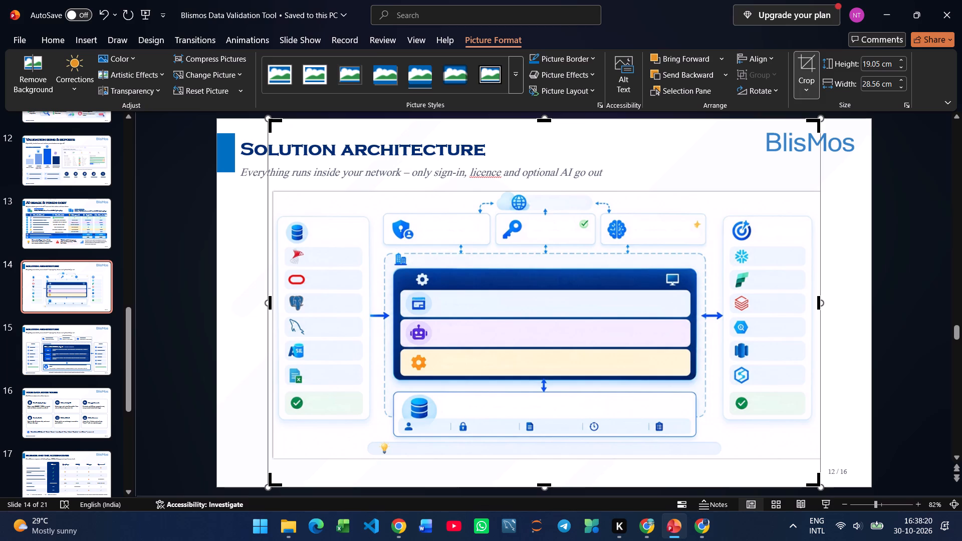
{"action": "left_click_drag", "start_coordinate": [541, 121], "coordinate": [532, 194]}
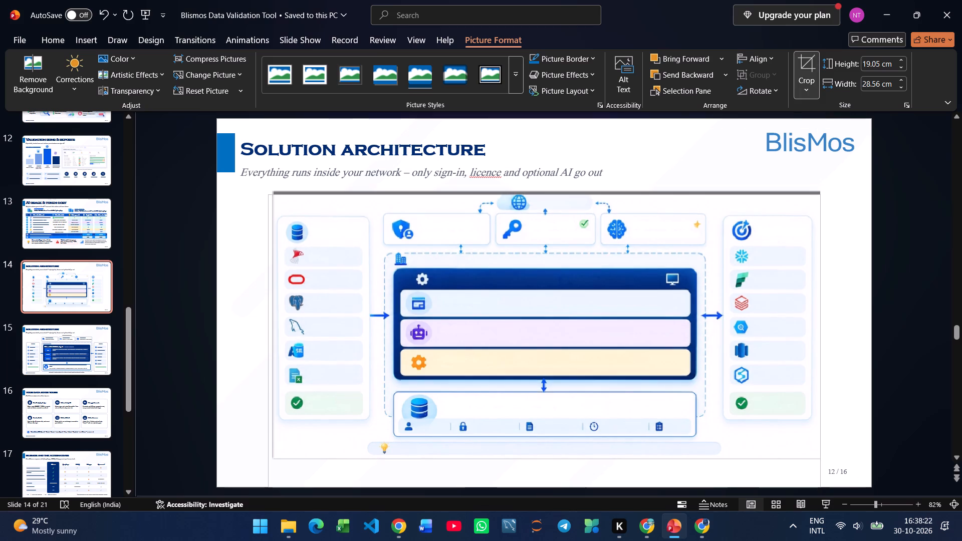
{"action": "left_click_drag", "start_coordinate": [532, 194], "coordinate": [534, 190]}
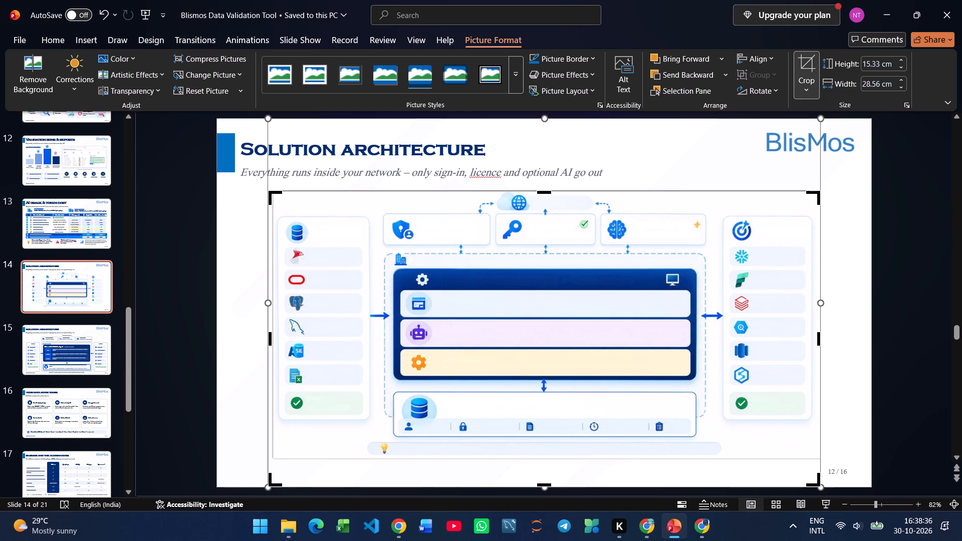
{"action": "left_click_drag", "start_coordinate": [820, 342], "coordinate": [818, 345]}
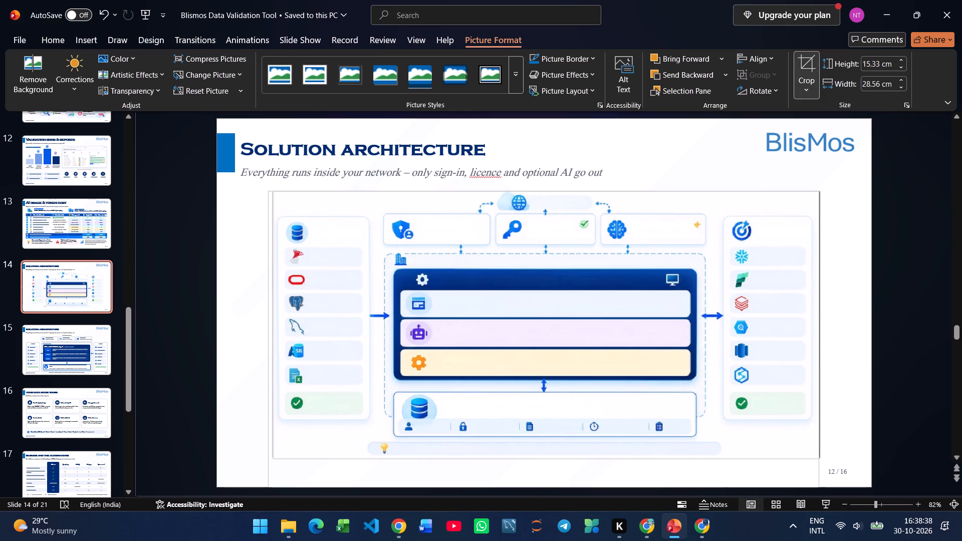
{"action": "left_click_drag", "start_coordinate": [818, 345], "coordinate": [816, 345]}
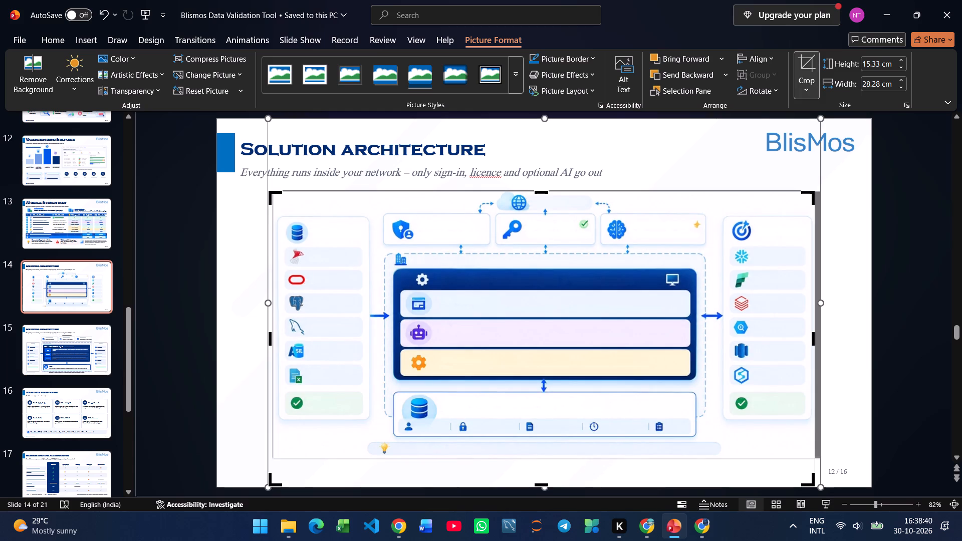
{"action": "left_click_drag", "start_coordinate": [270, 340], "coordinate": [275, 340]}
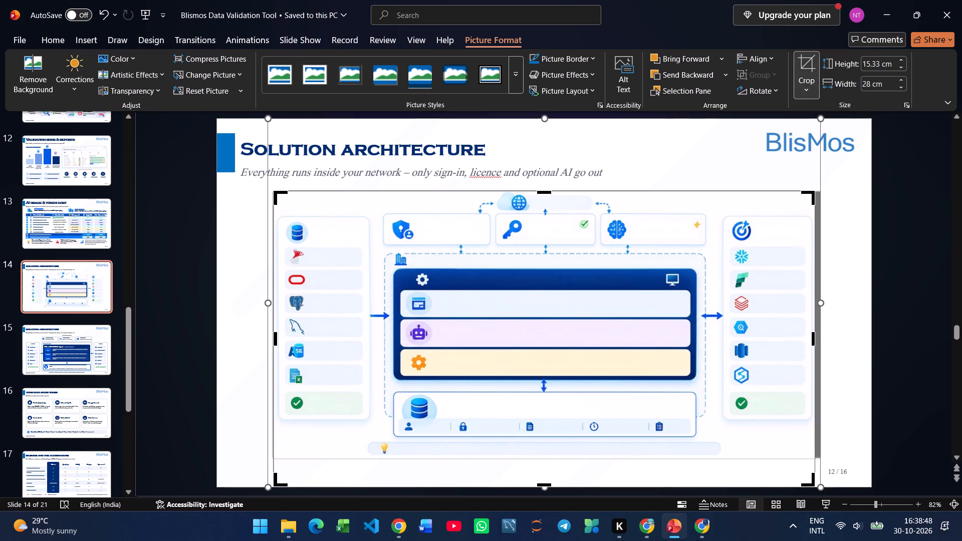
{"action": "left_click_drag", "start_coordinate": [542, 484], "coordinate": [541, 457]}
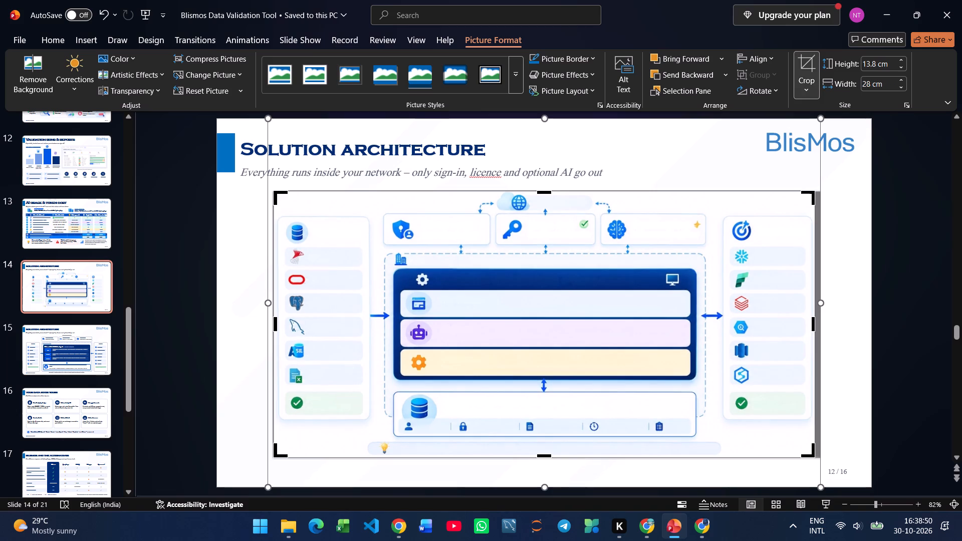
{"action": "left_click", "coordinate": [856, 438]}
Reposition the cropped diagram picture and enlarge it to fill most of the slide area below the title.
{"action": "left_click_drag", "start_coordinate": [668, 393], "coordinate": [625, 371]}
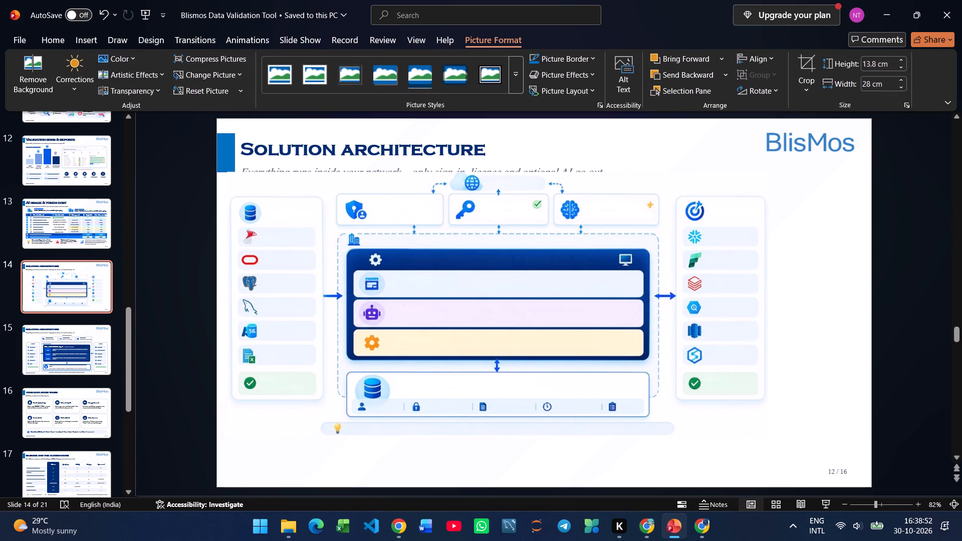
{"action": "left_click_drag", "start_coordinate": [625, 371], "coordinate": [629, 387]}
{"action": "left_click_drag", "start_coordinate": [776, 449], "coordinate": [830, 453]}
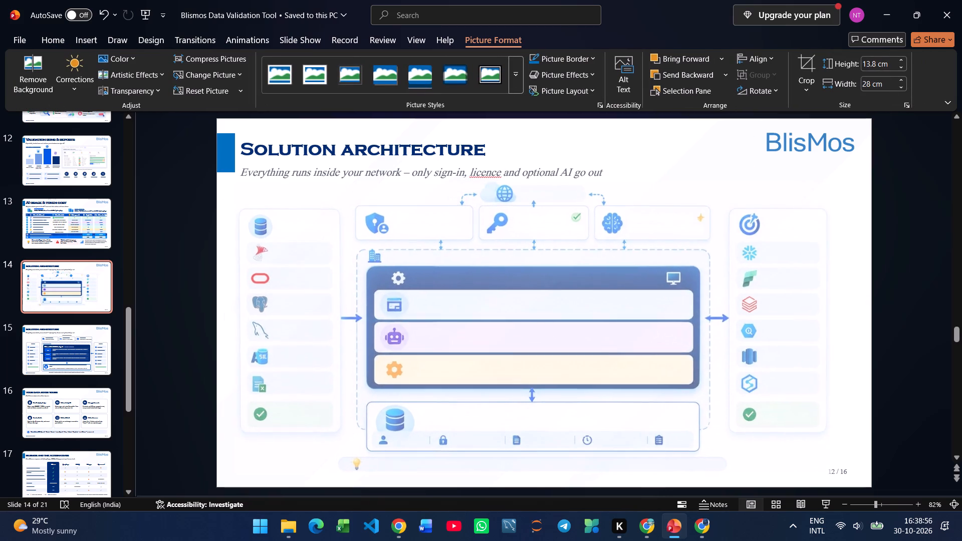
{"action": "left_click_drag", "start_coordinate": [830, 453], "coordinate": [836, 453]}
{"action": "left_click_drag", "start_coordinate": [796, 450], "coordinate": [810, 446]}
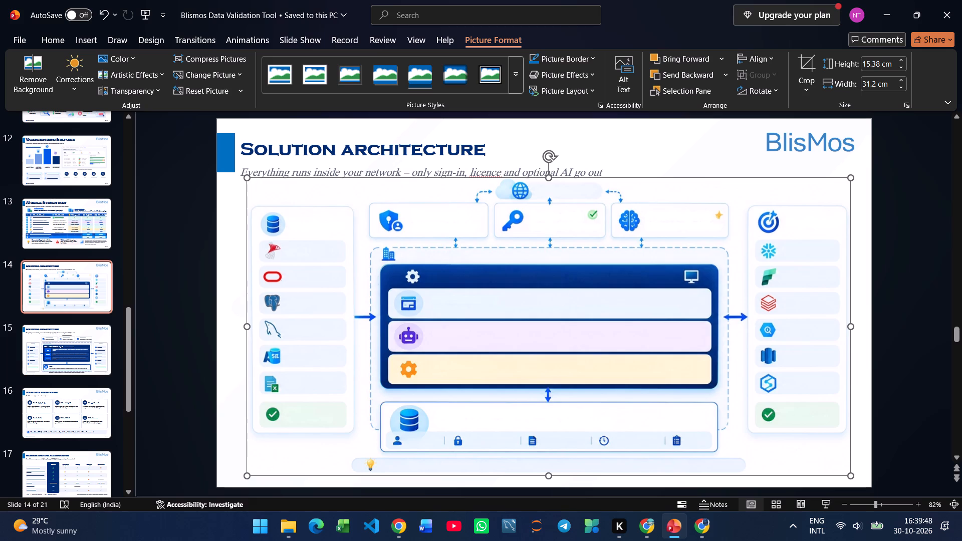
{"action": "left_click", "coordinate": [860, 468]}
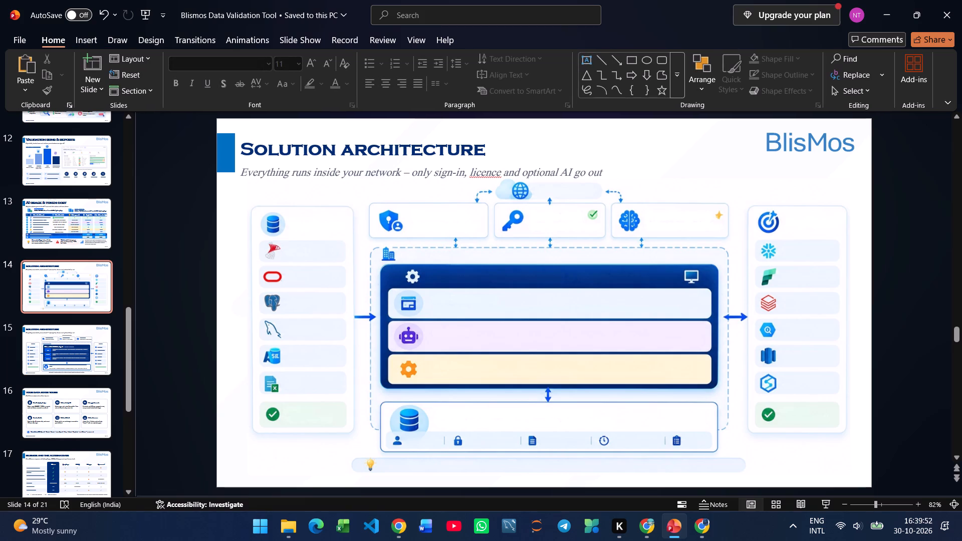
{"action": "left_click", "coordinate": [850, 474]}
{"action": "left_click_drag", "start_coordinate": [850, 476], "coordinate": [827, 469]}
{"action": "left_click_drag", "start_coordinate": [827, 467], "coordinate": [827, 464]}
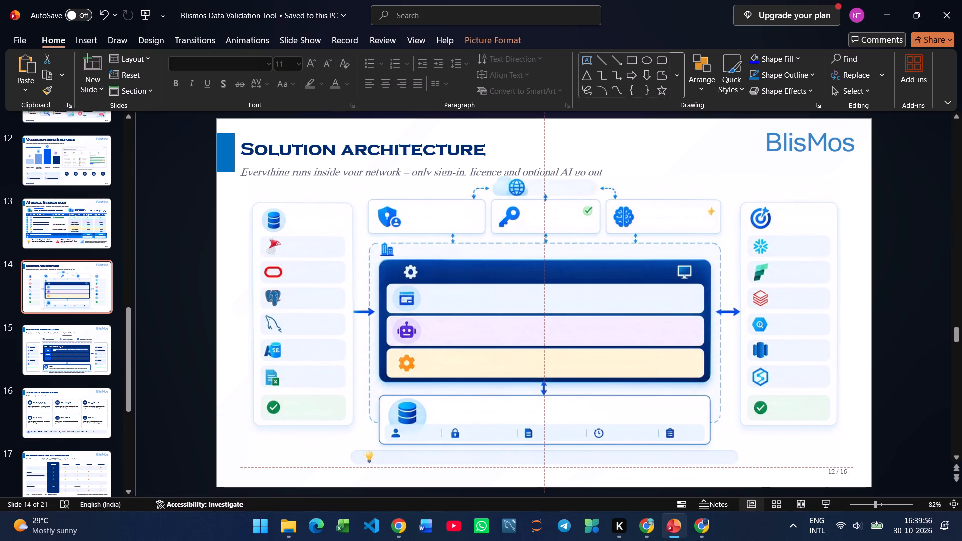
{"action": "left_click_drag", "start_coordinate": [827, 464], "coordinate": [827, 462]}
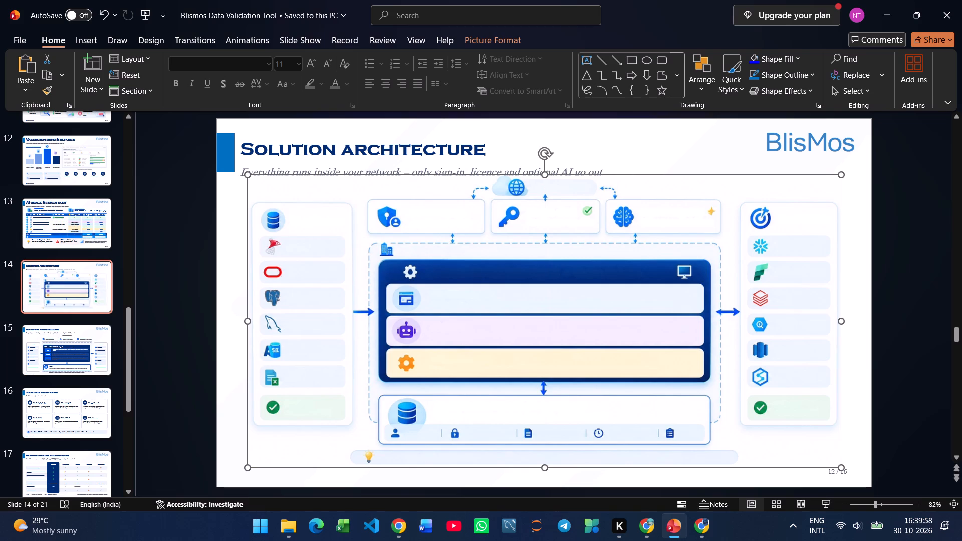
Move the subtitle text box slightly upward, closer to the title and clear of the diagram picture.
{"action": "left_click", "coordinate": [298, 163]}
{"action": "left_click", "coordinate": [303, 176]}
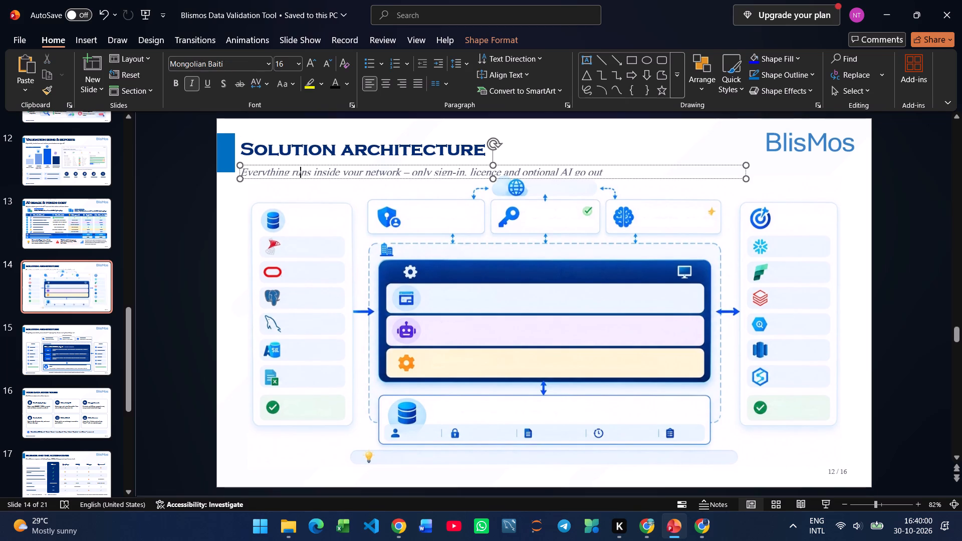
{"action": "left_click_drag", "start_coordinate": [314, 179], "coordinate": [314, 177]}
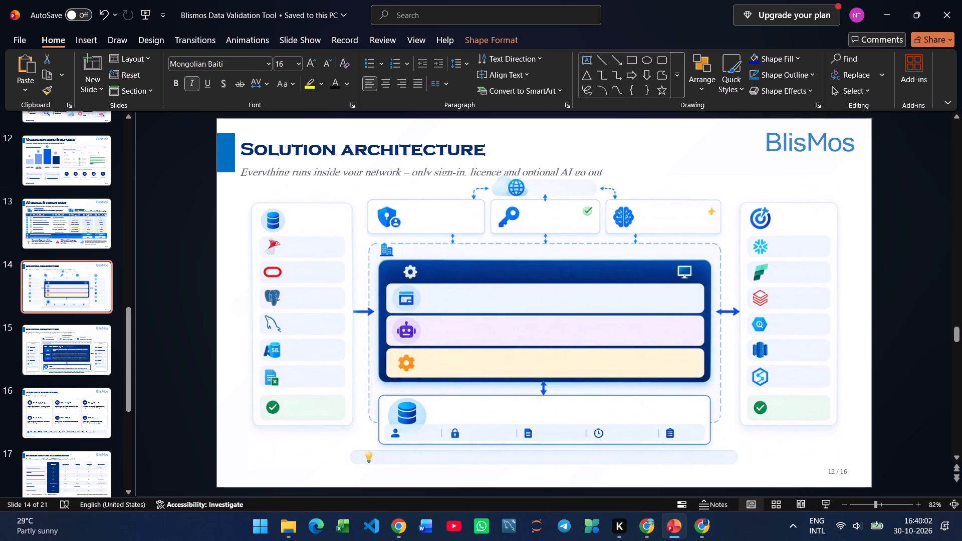
{"action": "left_click_drag", "start_coordinate": [314, 177], "coordinate": [311, 174]}
Set the "Solution architecture" title's font size to 36.
{"action": "left_click", "coordinate": [293, 145]}
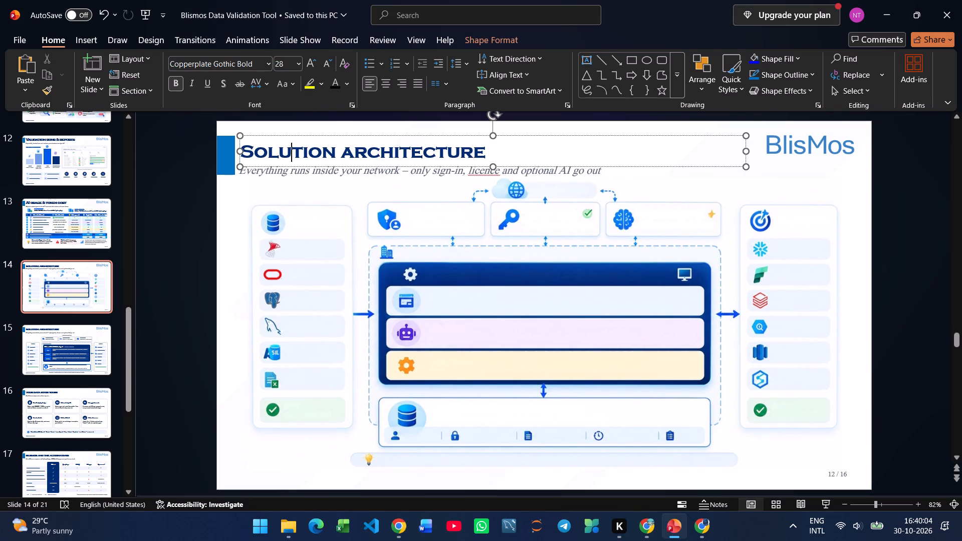
{"action": "left_click", "coordinate": [307, 166]}
{"action": "double_click", "coordinate": [311, 61]}
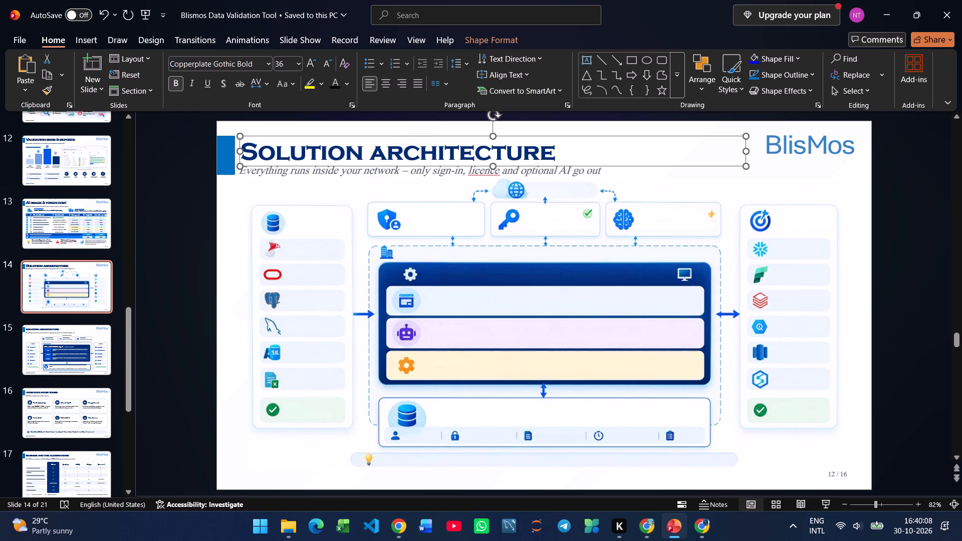
{"action": "left_click", "coordinate": [854, 378]}
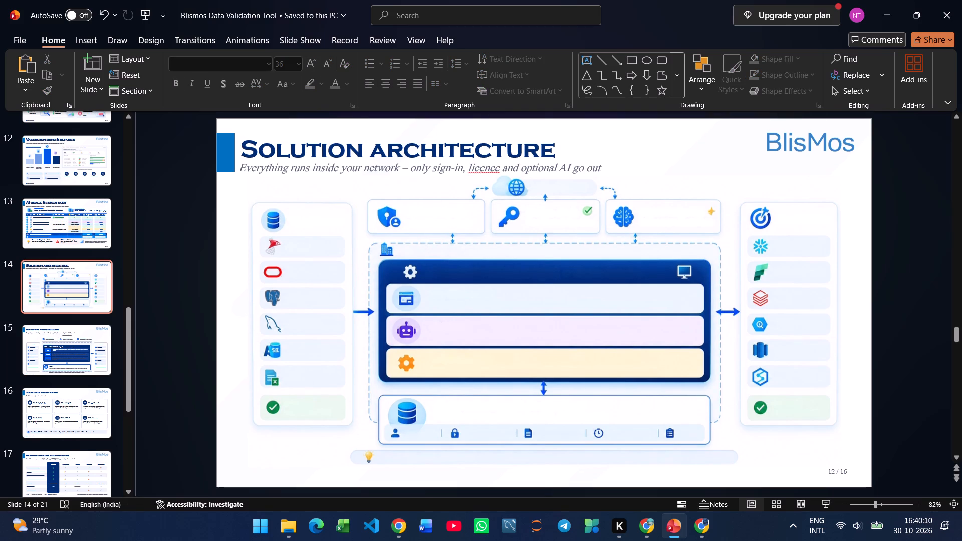
Nudge the diagram picture slightly toward the slide's right edge.
{"action": "left_click", "coordinate": [635, 369]}
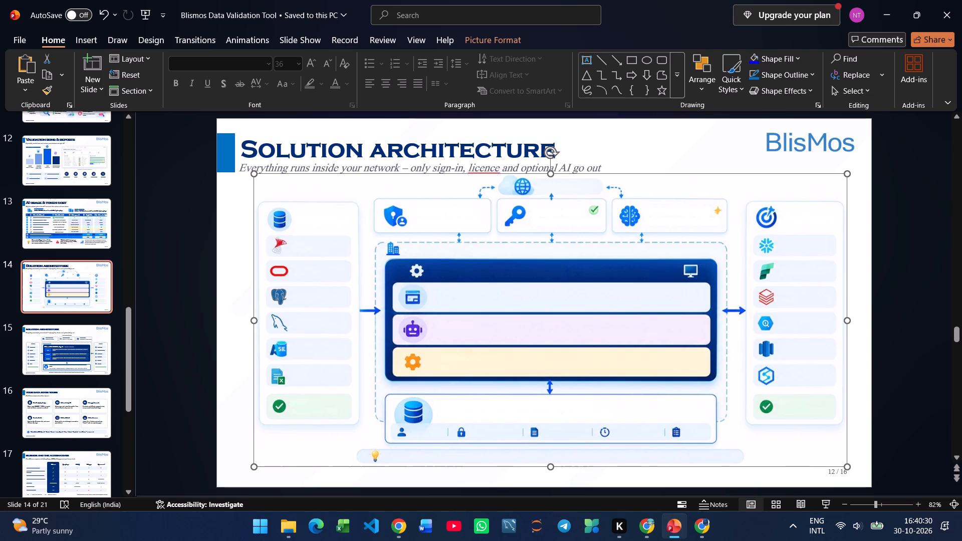
Copy the "INTERNET • HTTPS" label from slide 15 and paste it onto slide 14.
{"action": "left_click", "coordinate": [59, 332]}
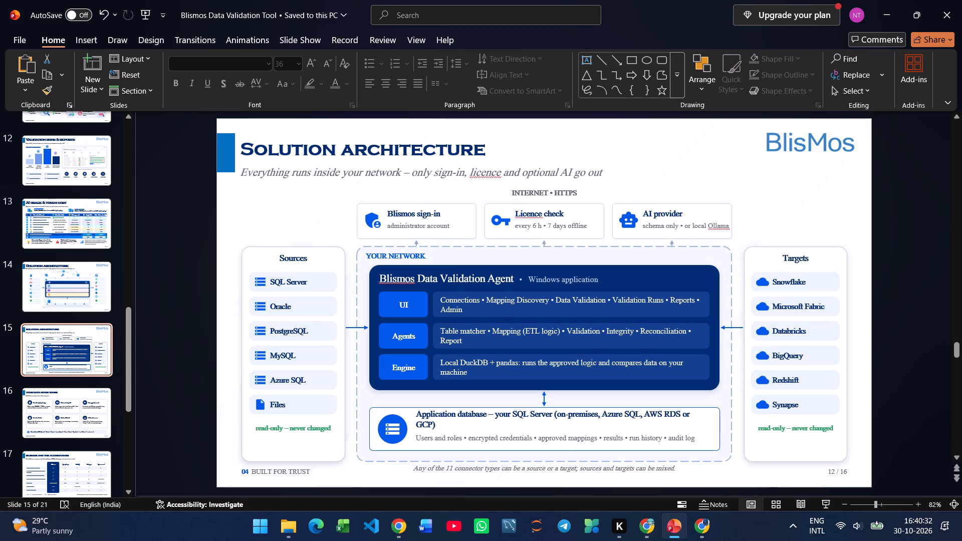
{"action": "left_click", "coordinate": [520, 192]}
{"action": "key", "text": "ctrl+a"}
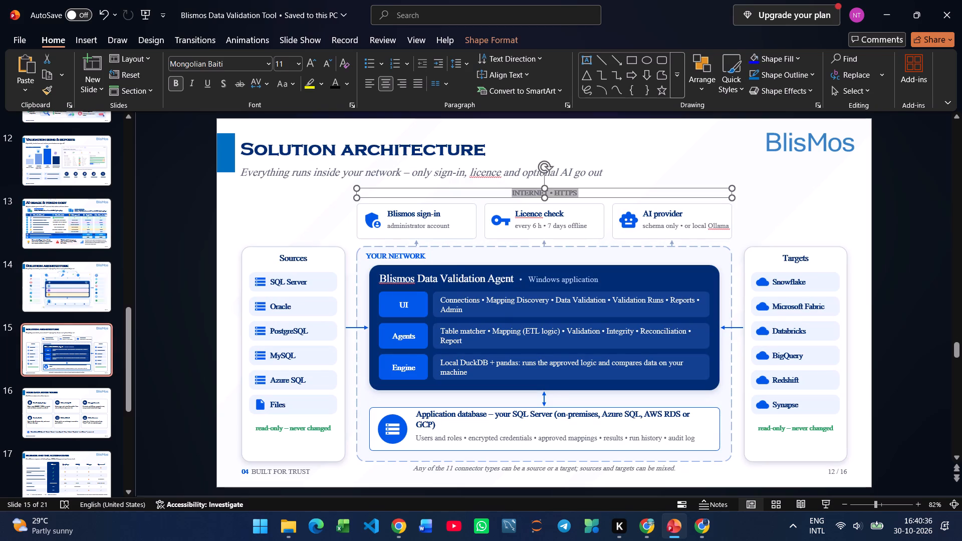
{"action": "key", "text": "ctrl+c"}
{"action": "left_click", "coordinate": [73, 281]}
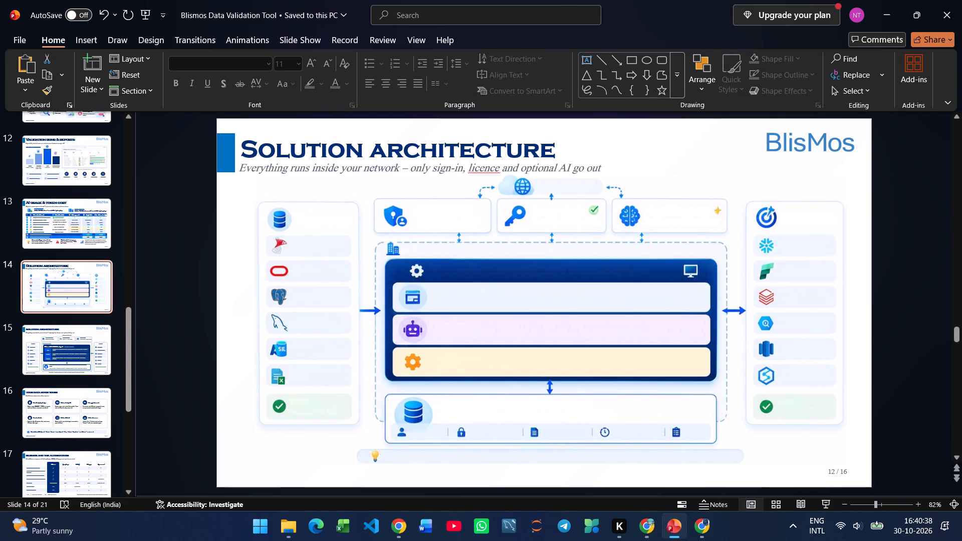
{"action": "key", "text": "ctrl+v"}
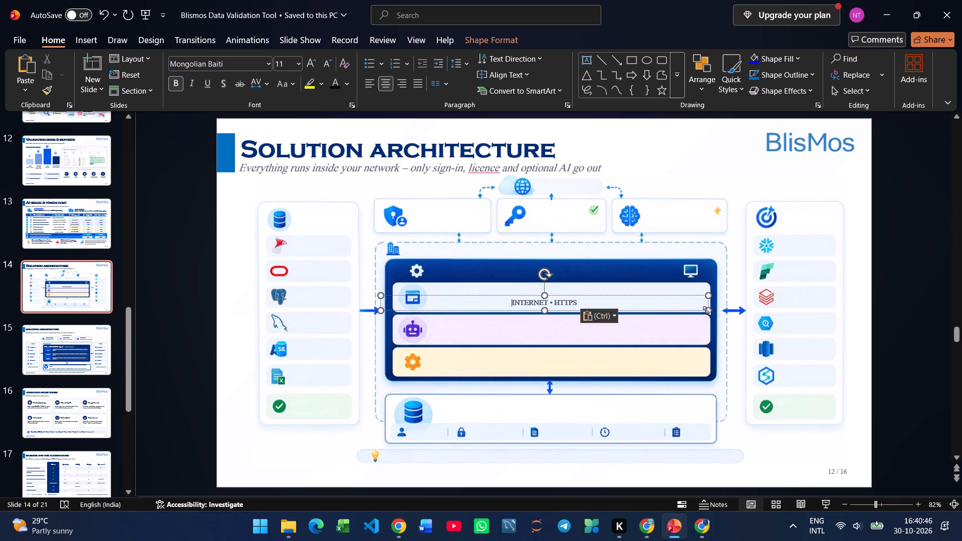
Narrow the pasted "INTERNET • HTTPS" text box to fit its text and make the text black.
{"action": "left_click_drag", "start_coordinate": [707, 311], "coordinate": [469, 318]}
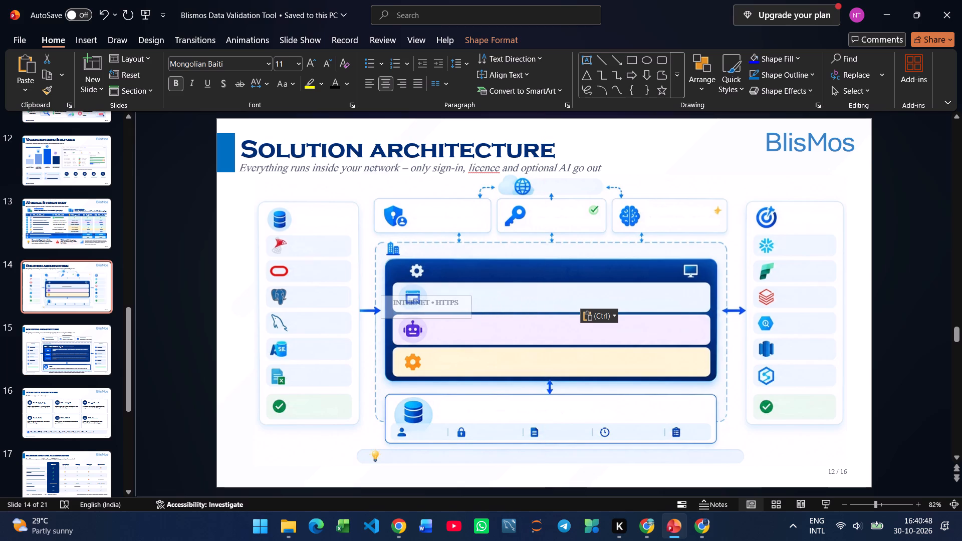
{"action": "left_click_drag", "start_coordinate": [469, 318], "coordinate": [455, 314]}
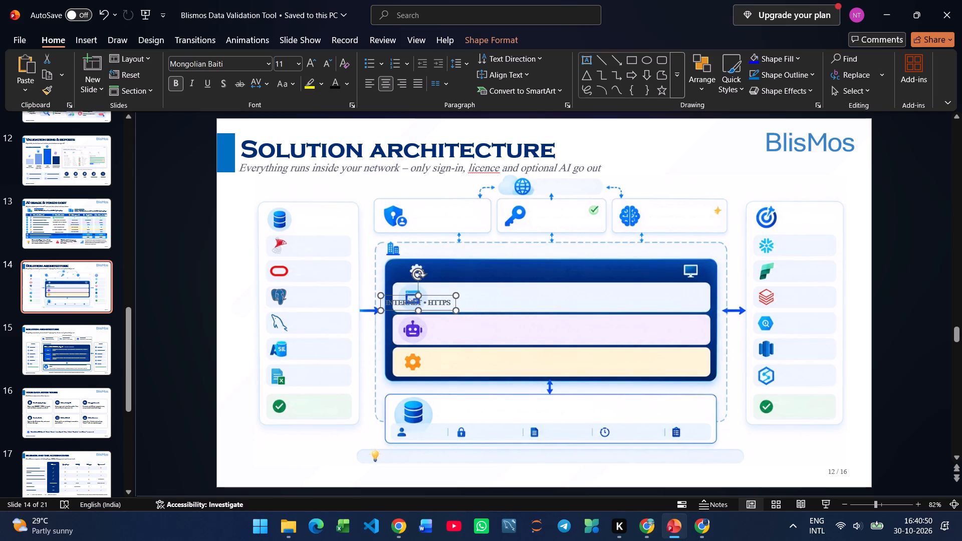
{"action": "left_click", "coordinate": [332, 85]}
Place the "INTERNET • HTTPS" label in the blank pill beside the globe icon above the diagram.
{"action": "left_click_drag", "start_coordinate": [439, 310], "coordinate": [578, 194]}
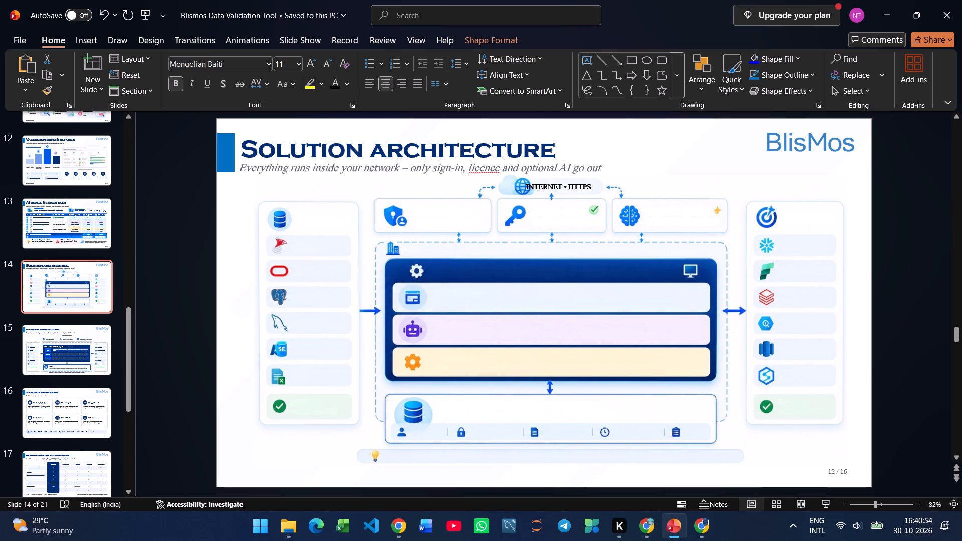
{"action": "left_click_drag", "start_coordinate": [578, 194], "coordinate": [588, 195]}
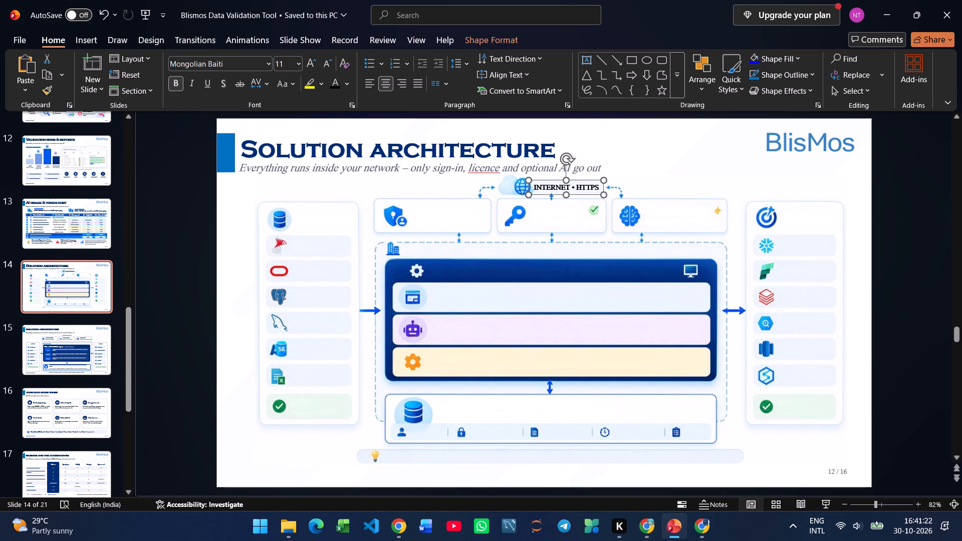
Copy the "Blismos sign-in" label text from slide 15 and paste it onto slide 14.
{"action": "left_click", "coordinate": [60, 335]}
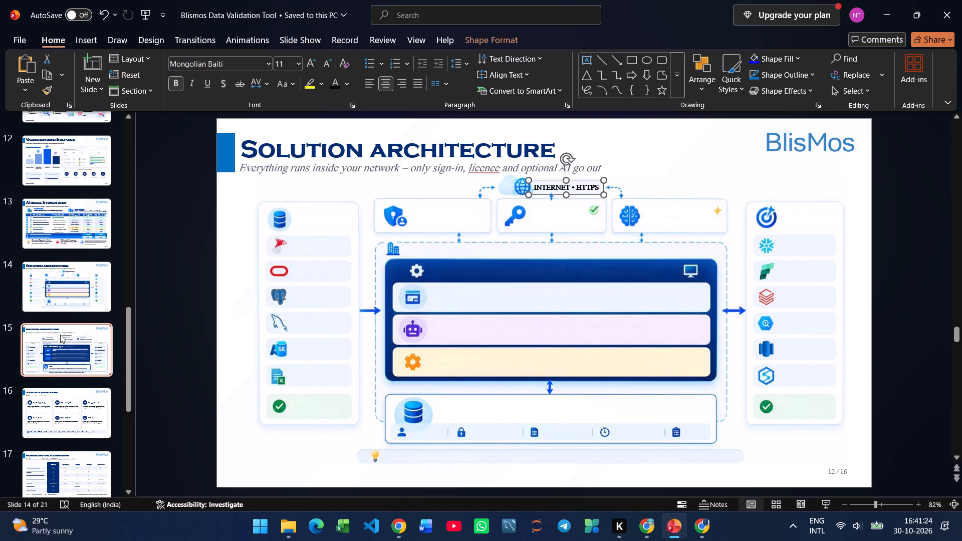
{"action": "left_click", "coordinate": [436, 223]}
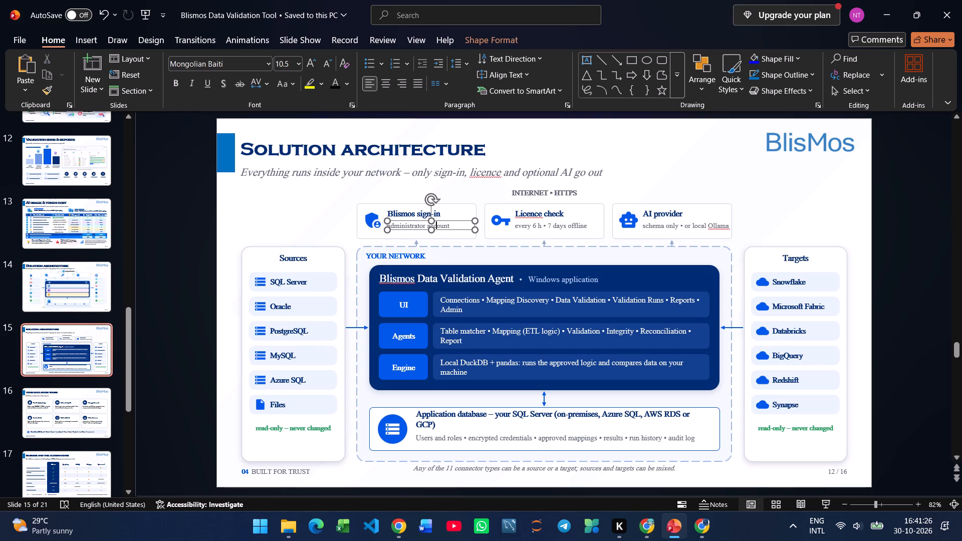
{"action": "left_click", "coordinate": [412, 213]}
{"action": "key", "text": "ctrl+a"}
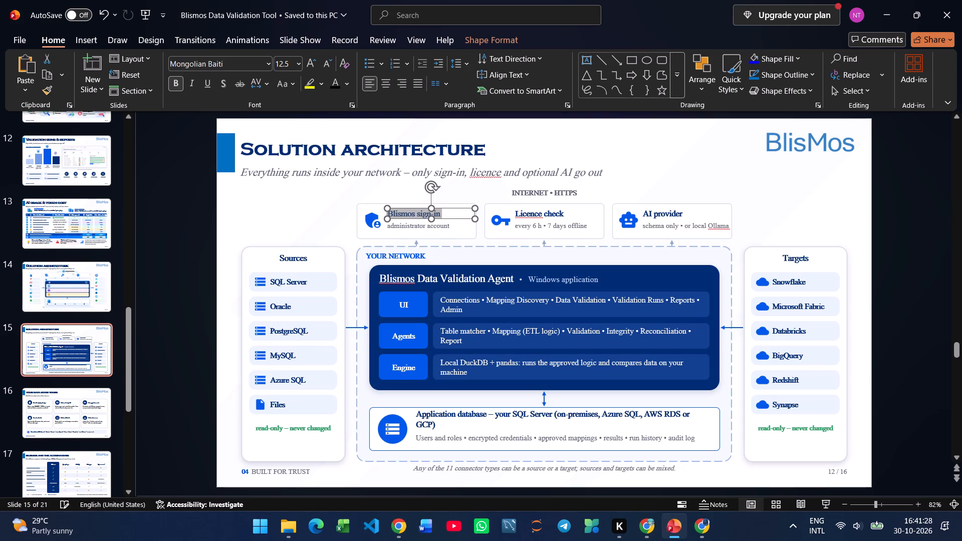
{"action": "key", "text": "ctrl+c"}
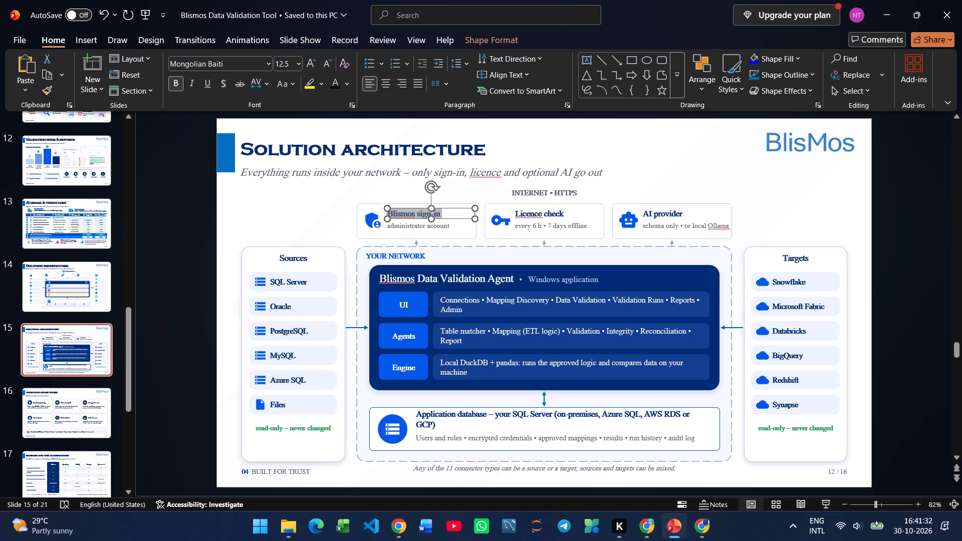
{"action": "left_click", "coordinate": [100, 289]}
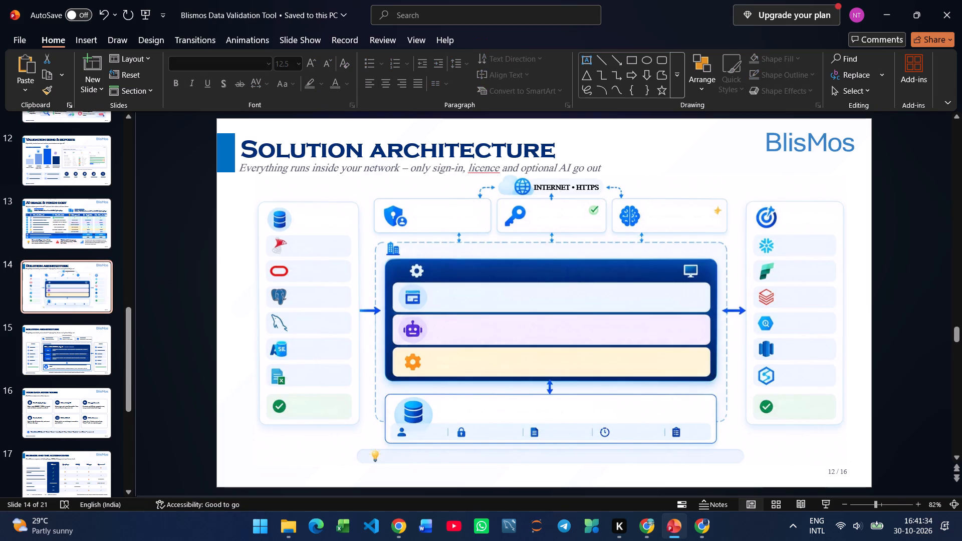
{"action": "key", "text": "ctrl+v"}
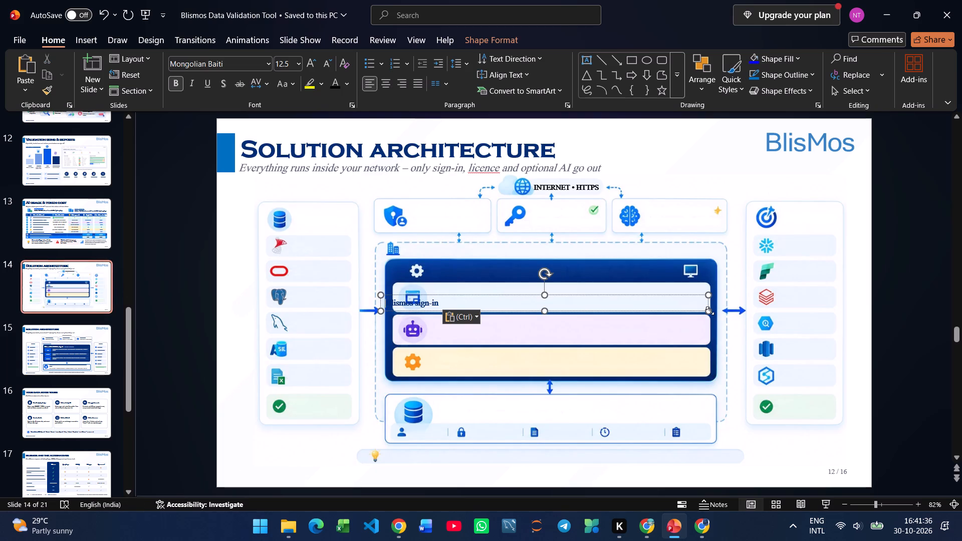
Narrow the pasted "Blismos sign-in" text box to fit its text and place it beside the shield icon in the first top card.
{"action": "left_click_drag", "start_coordinate": [709, 311], "coordinate": [444, 315]}
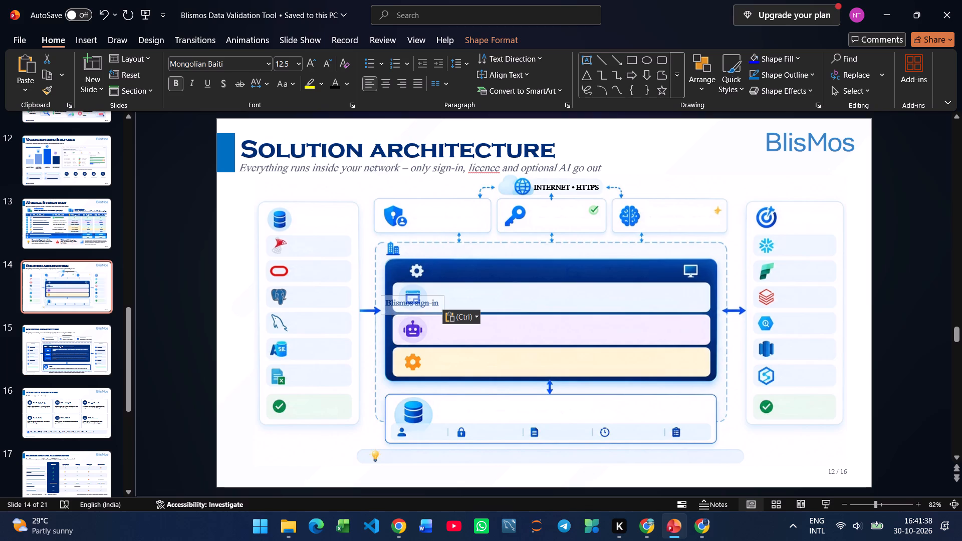
{"action": "left_click_drag", "start_coordinate": [444, 315], "coordinate": [445, 315]}
{"action": "left_click_drag", "start_coordinate": [430, 312], "coordinate": [454, 217]}
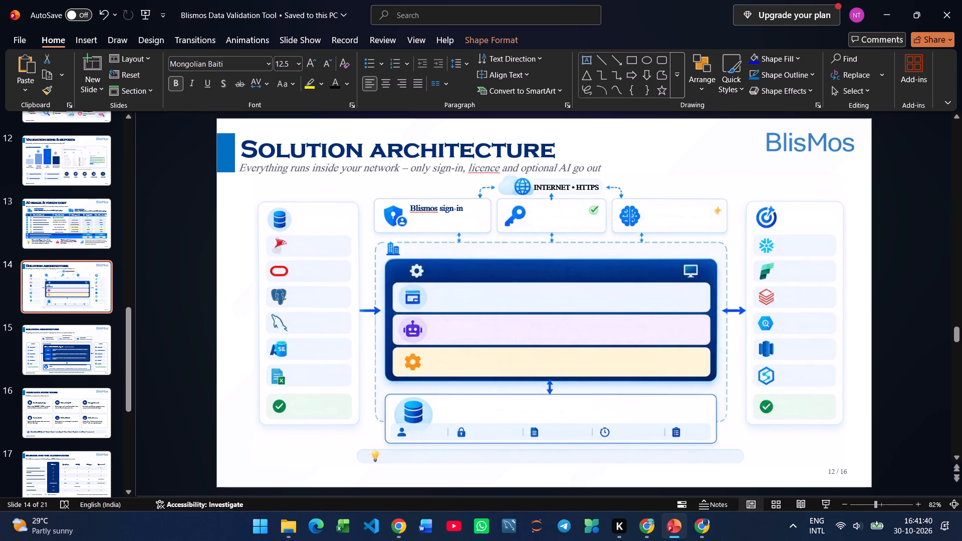
{"action": "left_click_drag", "start_coordinate": [454, 217], "coordinate": [452, 219]}
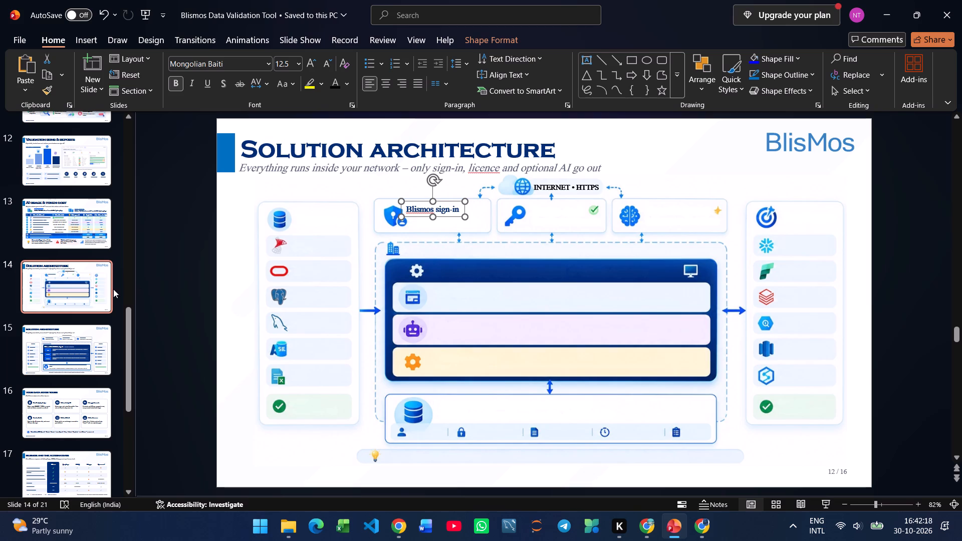
Copy the "administrator account" text from slide 15 and paste it onto slide 14.
{"action": "left_click", "coordinate": [61, 343]}
{"action": "left_click", "coordinate": [429, 224]}
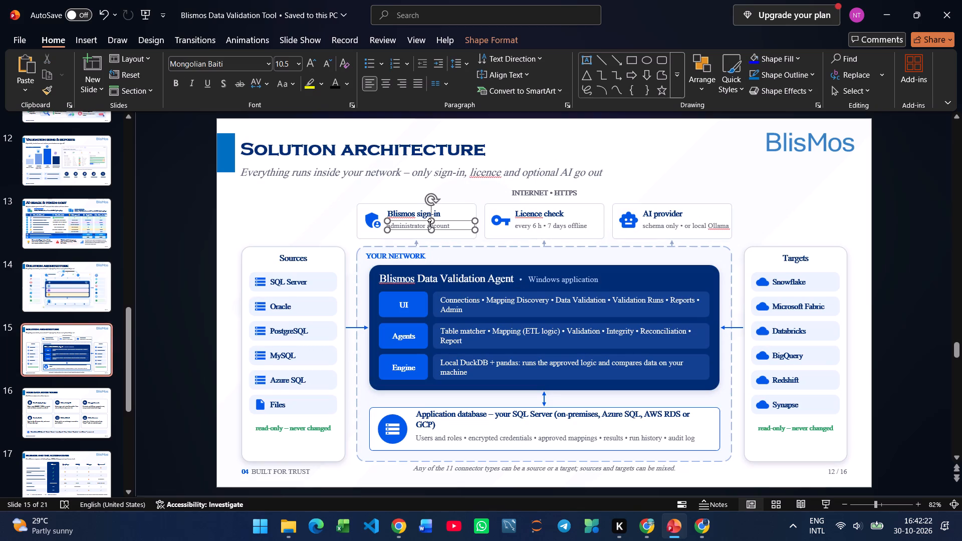
{"action": "key", "text": "ctrl+a"}
{"action": "key", "text": "ctrl+c"}
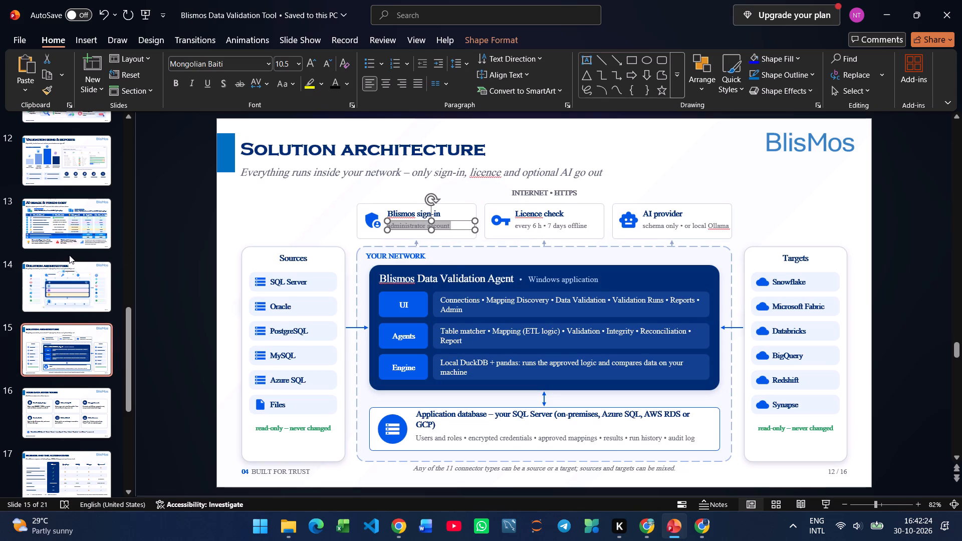
{"action": "left_click", "coordinate": [57, 273]}
{"action": "key", "text": "ctrl+v"}
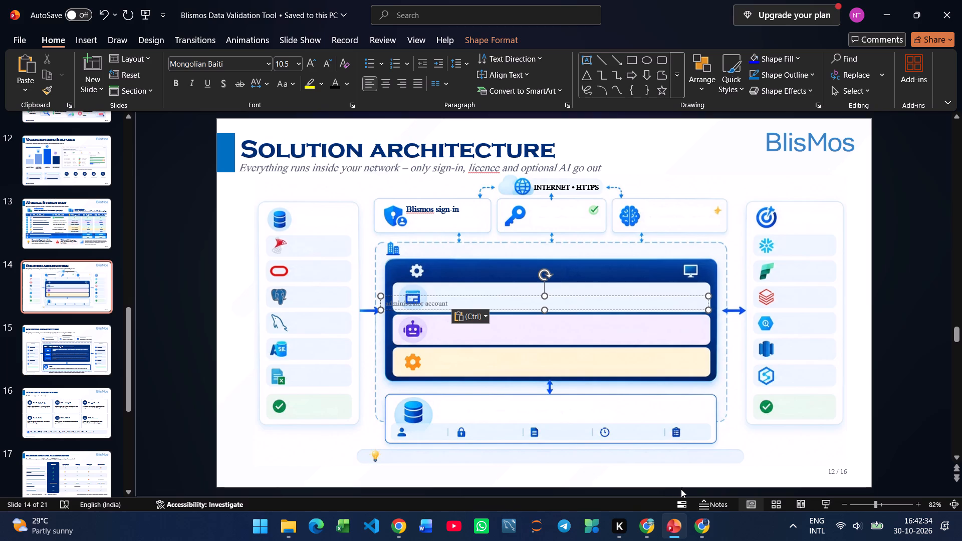
Narrow the pasted "administrator account" text box and place it beneath "Blismos sign-in" in the shield card.
{"action": "left_click_drag", "start_coordinate": [709, 312], "coordinate": [529, 309]}
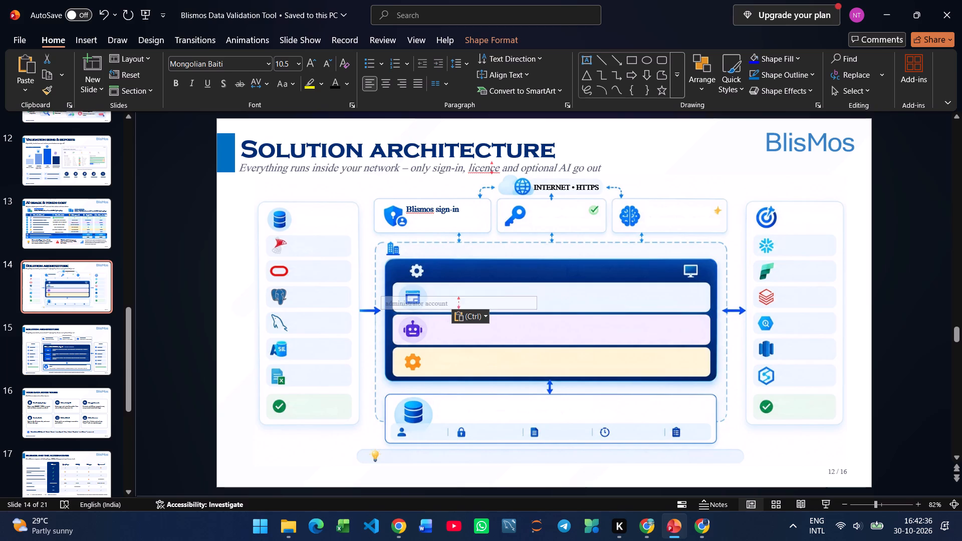
{"action": "left_click_drag", "start_coordinate": [529, 309], "coordinate": [465, 310]}
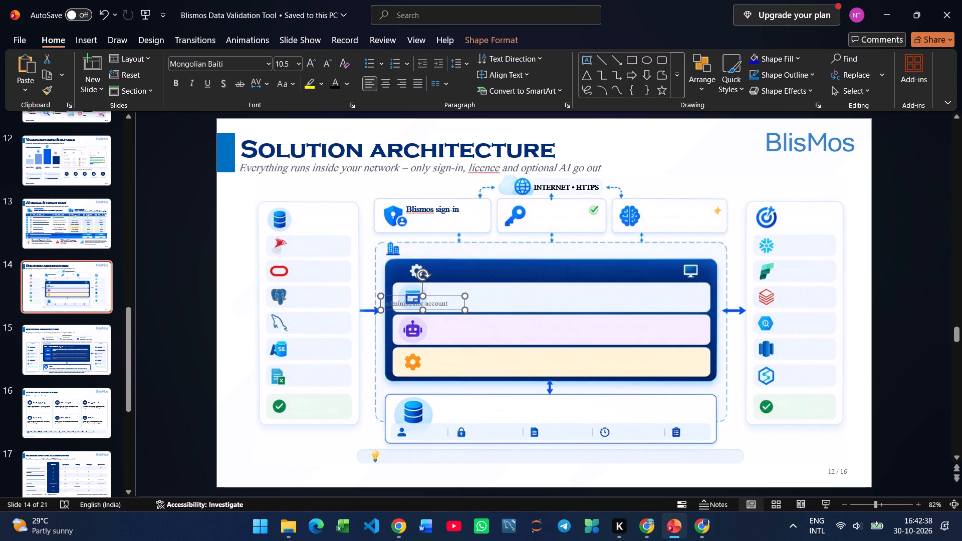
{"action": "left_click_drag", "start_coordinate": [441, 309], "coordinate": [468, 227]}
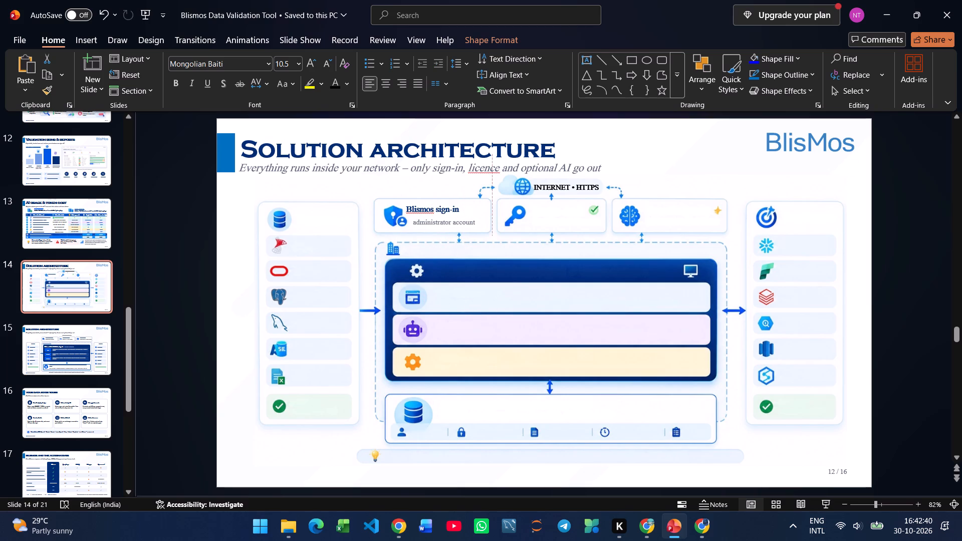
{"action": "left_click_drag", "start_coordinate": [468, 227], "coordinate": [465, 227]}
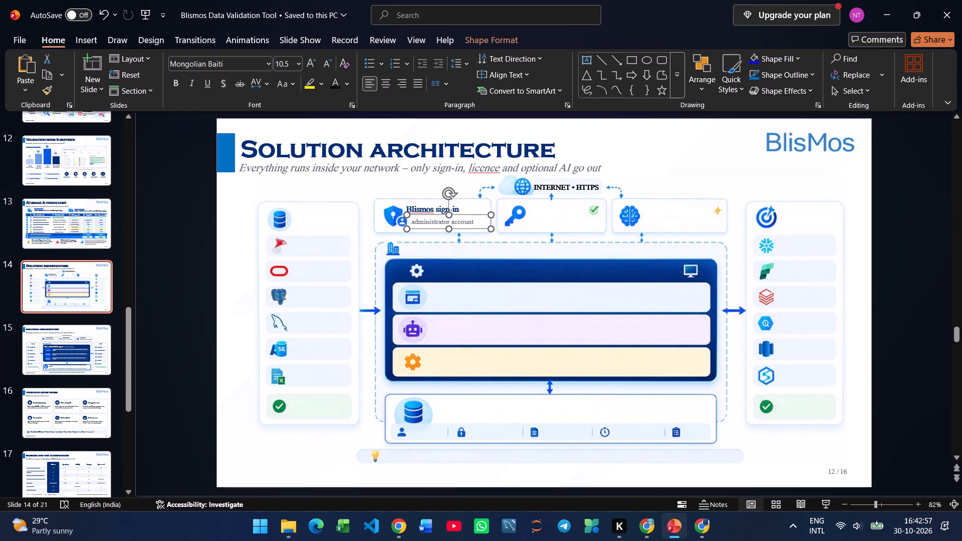
Copy the "Licence check" label text from slide 15 and paste it onto slide 14.
{"action": "left_click", "coordinate": [84, 339]}
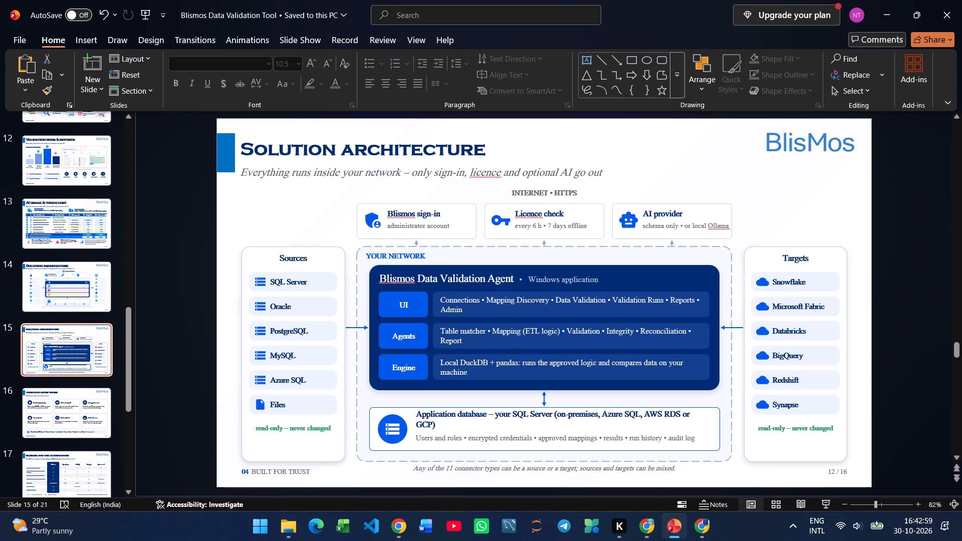
{"action": "left_click", "coordinate": [546, 214]}
{"action": "key", "text": "ctrl+a"}
{"action": "key", "text": "ctrl+c"}
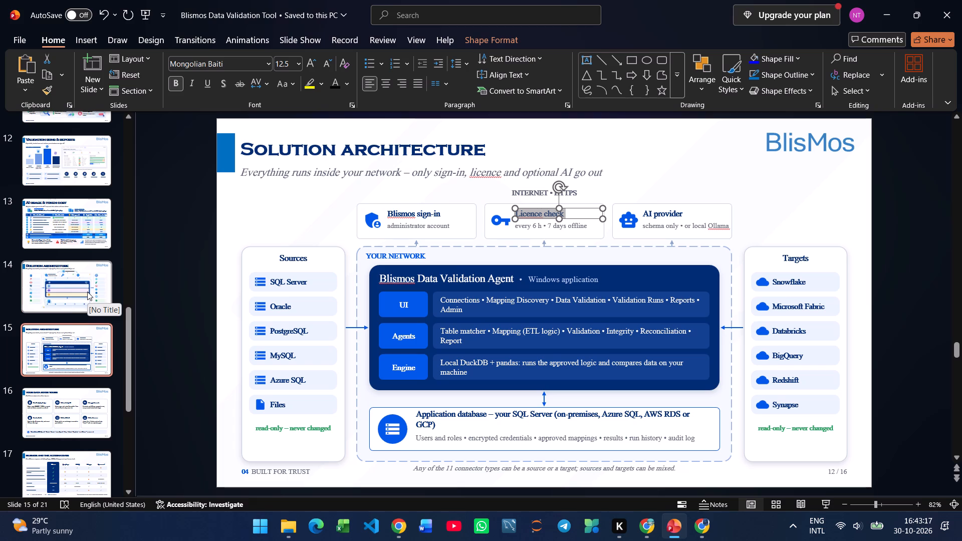
{"action": "left_click", "coordinate": [87, 292]}
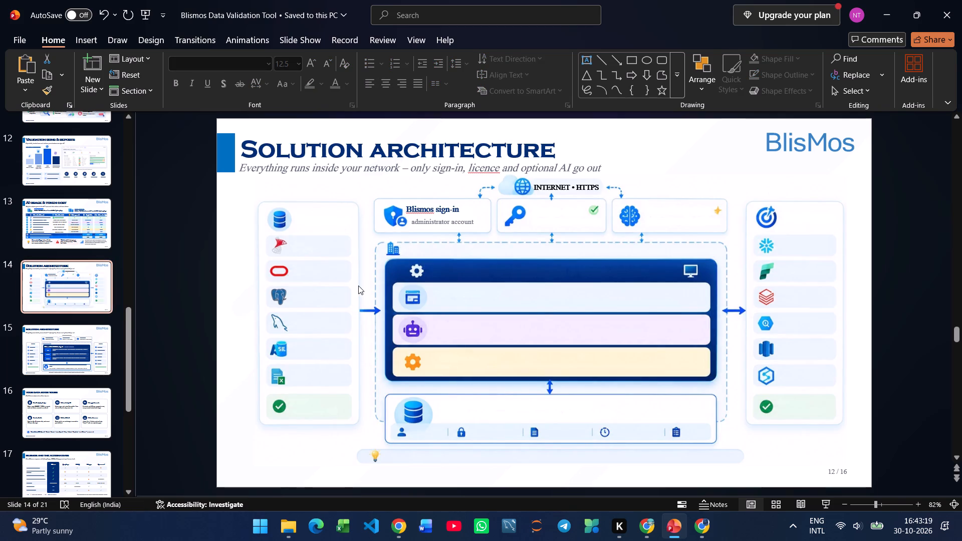
{"action": "key", "text": "ctrl+v"}
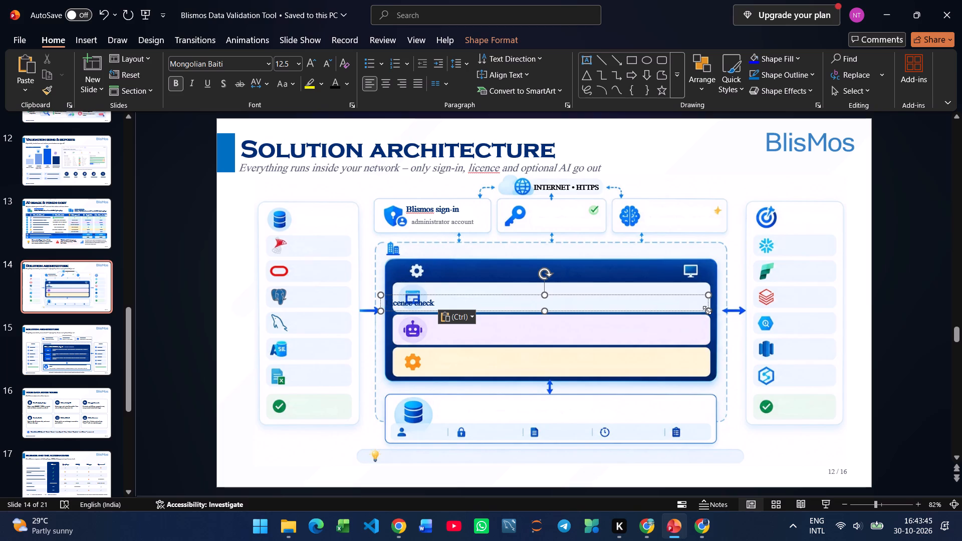
Narrow the pasted "Licence check" text box to fit its text and place it beside the key icon in the middle top card.
{"action": "left_click_drag", "start_coordinate": [707, 310], "coordinate": [503, 318]}
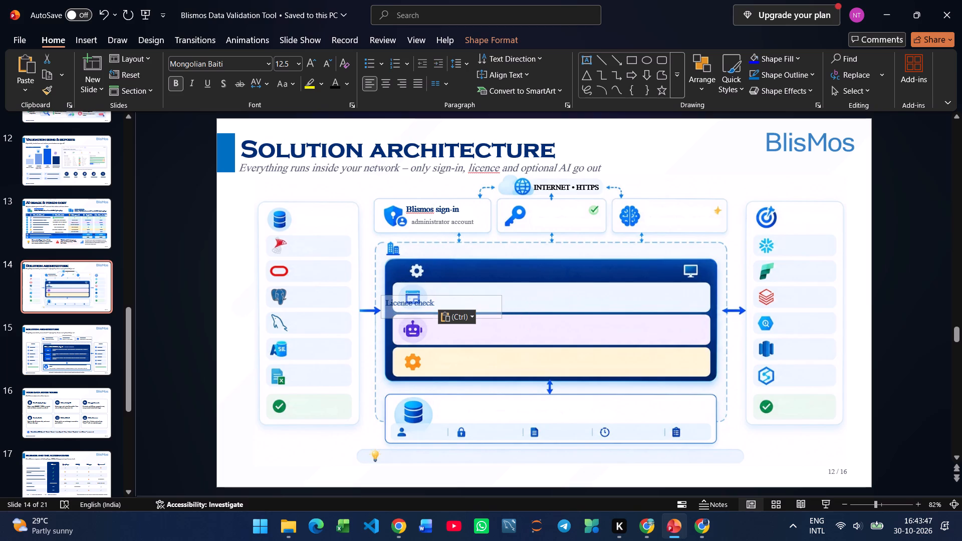
{"action": "left_click_drag", "start_coordinate": [503, 318], "coordinate": [490, 316]}
{"action": "left_click_drag", "start_coordinate": [490, 316], "coordinate": [448, 316]}
{"action": "left_click_drag", "start_coordinate": [448, 316], "coordinate": [443, 314]}
{"action": "left_click_drag", "start_coordinate": [427, 311], "coordinate": [442, 302]}
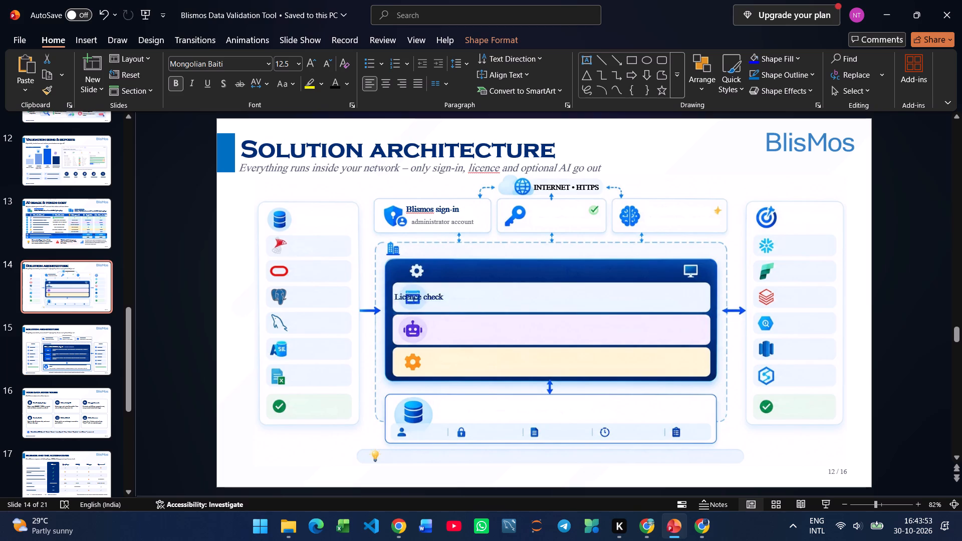
{"action": "left_click_drag", "start_coordinate": [442, 302], "coordinate": [573, 218]}
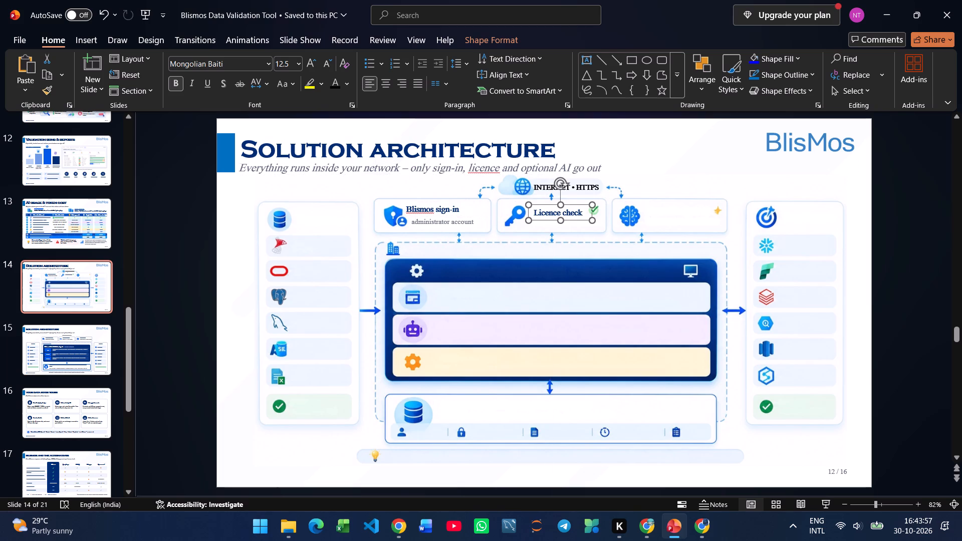
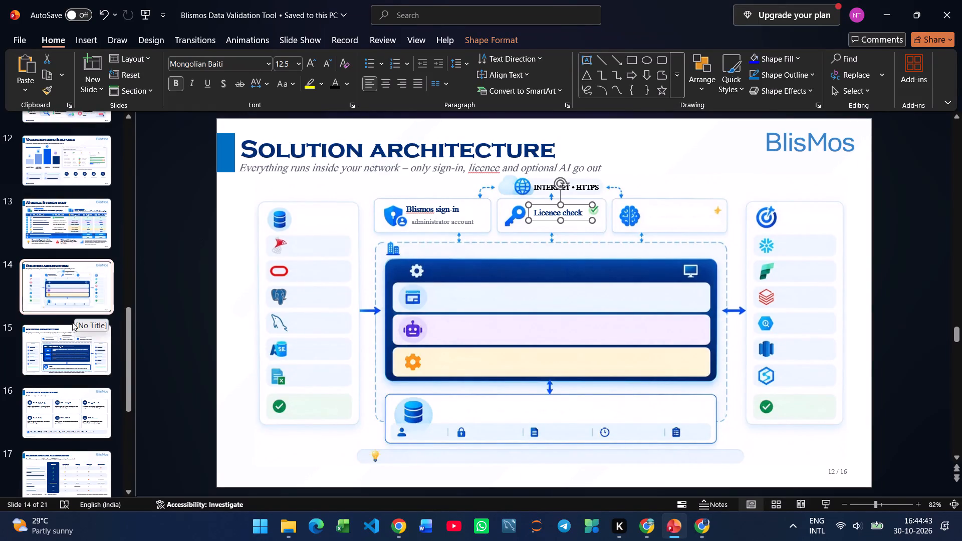
Copy the "every 6 h • 7 days offline" text from slide 15 and paste it onto slide 14.
{"action": "left_click", "coordinate": [76, 356]}
{"action": "left_click", "coordinate": [543, 228]}
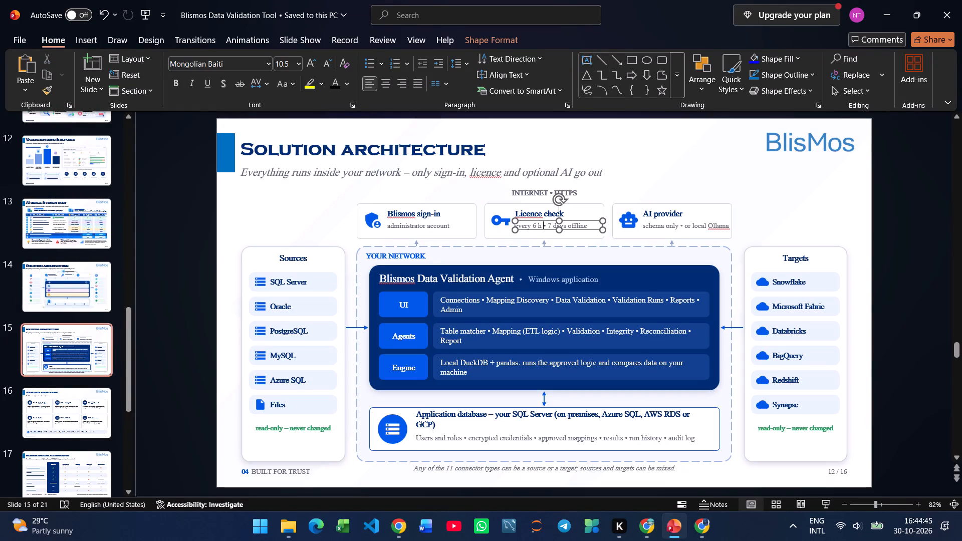
{"action": "key", "text": "ctrl+a"}
{"action": "key", "text": "ctrl+c"}
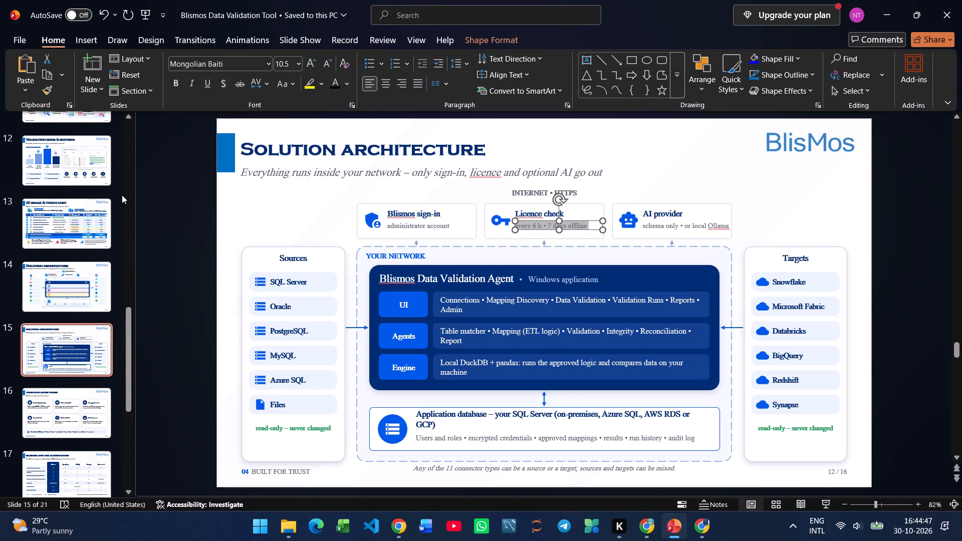
{"action": "left_click", "coordinate": [50, 297]}
{"action": "key", "text": "ctrl+v"}
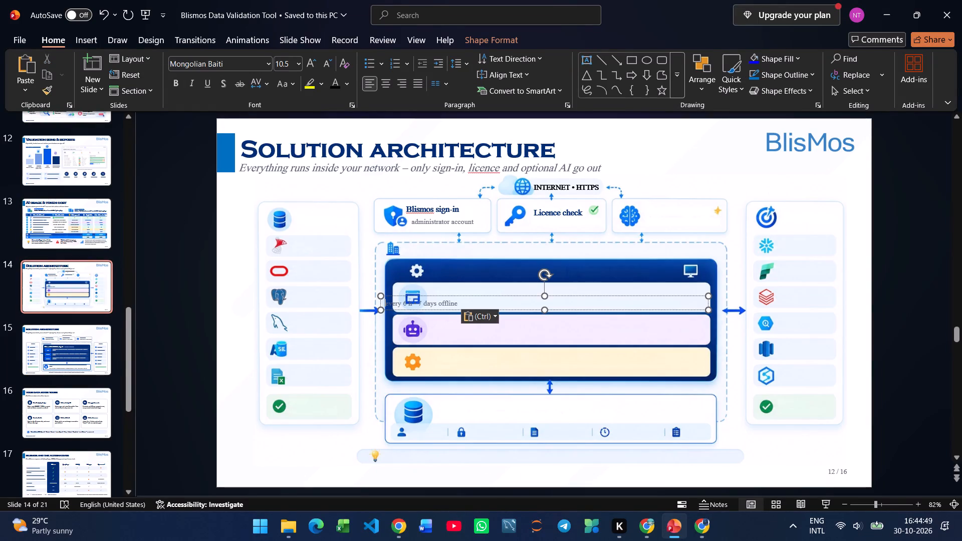
Narrow the pasted "every 6 h • 7 days offline" text box and place it beneath "Licence check" in the key card.
{"action": "left_click_drag", "start_coordinate": [705, 310], "coordinate": [469, 309]}
{"action": "left_click_drag", "start_coordinate": [448, 308], "coordinate": [479, 299]}
{"action": "left_click", "coordinate": [589, 259]}
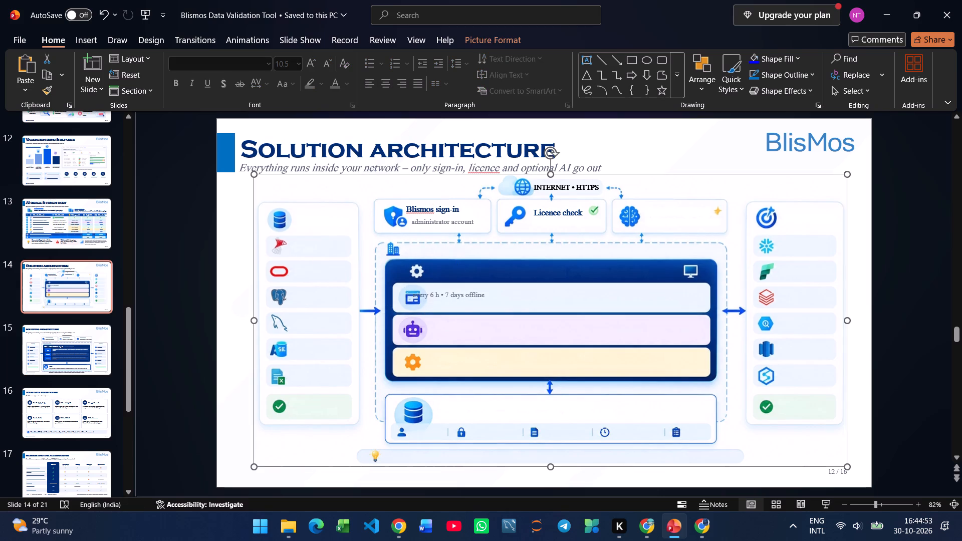
{"action": "left_click", "coordinate": [466, 299]}
{"action": "left_click_drag", "start_coordinate": [467, 300], "coordinate": [573, 229]}
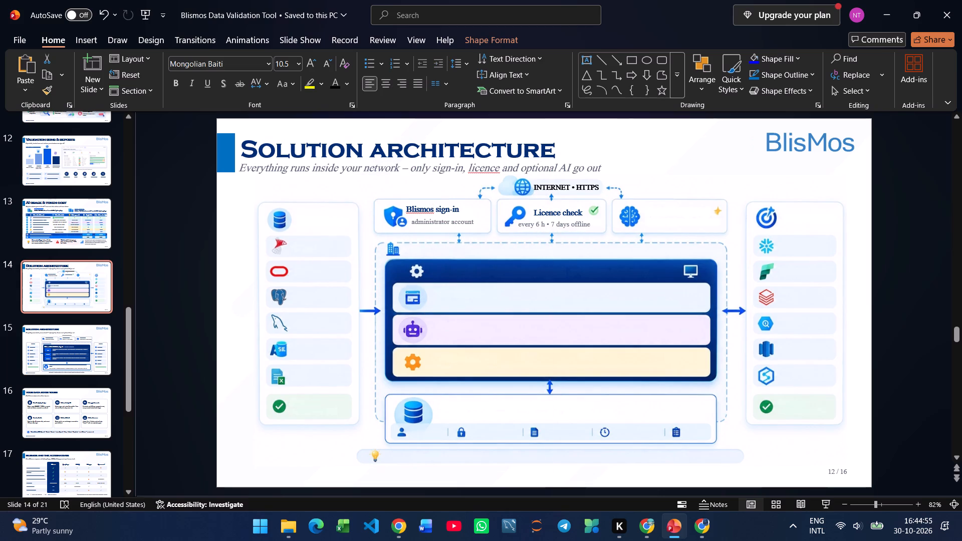
{"action": "left_click_drag", "start_coordinate": [573, 229], "coordinate": [577, 229]}
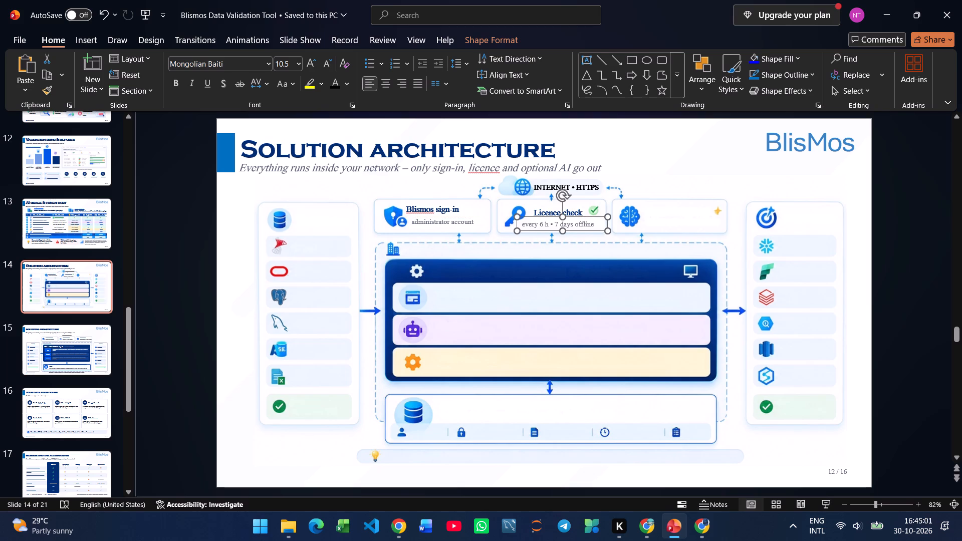
Change the font colour of the "every 6 h • 7 days offline" and "administrator account" texts to black.
{"action": "left_click", "coordinate": [337, 86]}
{"action": "left_click", "coordinate": [441, 226]}
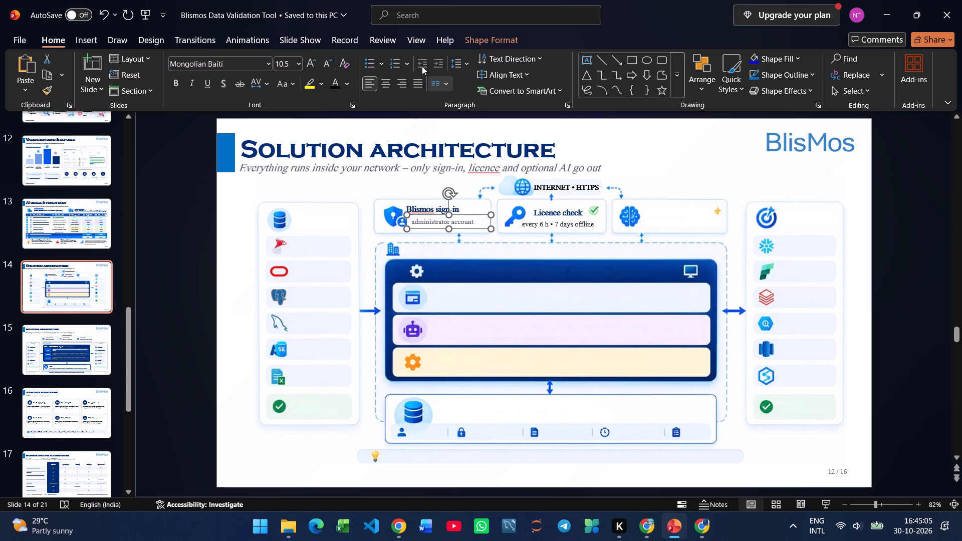
{"action": "left_click", "coordinate": [334, 86]}
Copy the "AI provider" label text from slide 15 and paste it onto slide 14.
{"action": "left_click", "coordinate": [82, 220]}
{"action": "left_click", "coordinate": [77, 278]}
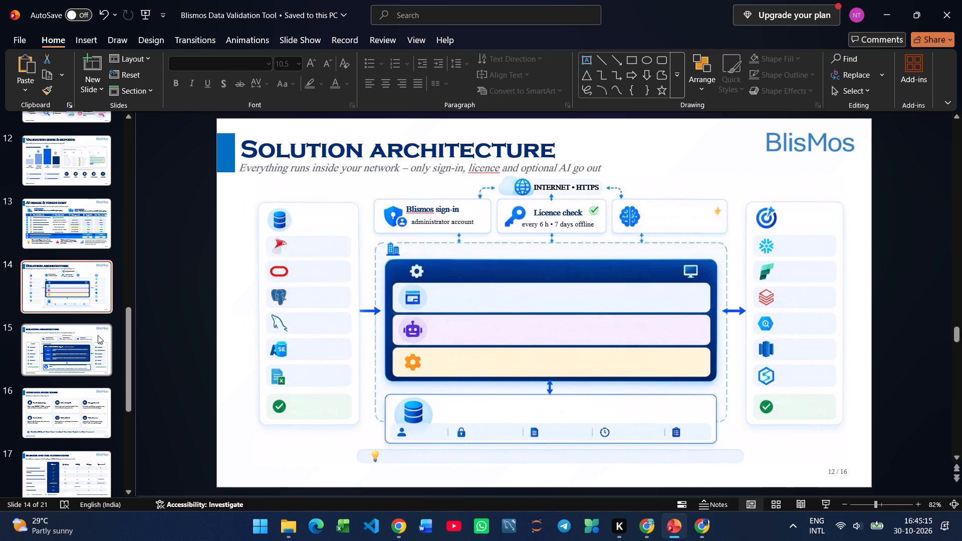
{"action": "left_click", "coordinate": [98, 335]}
{"action": "left_click", "coordinate": [668, 204]}
{"action": "left_click", "coordinate": [668, 212]}
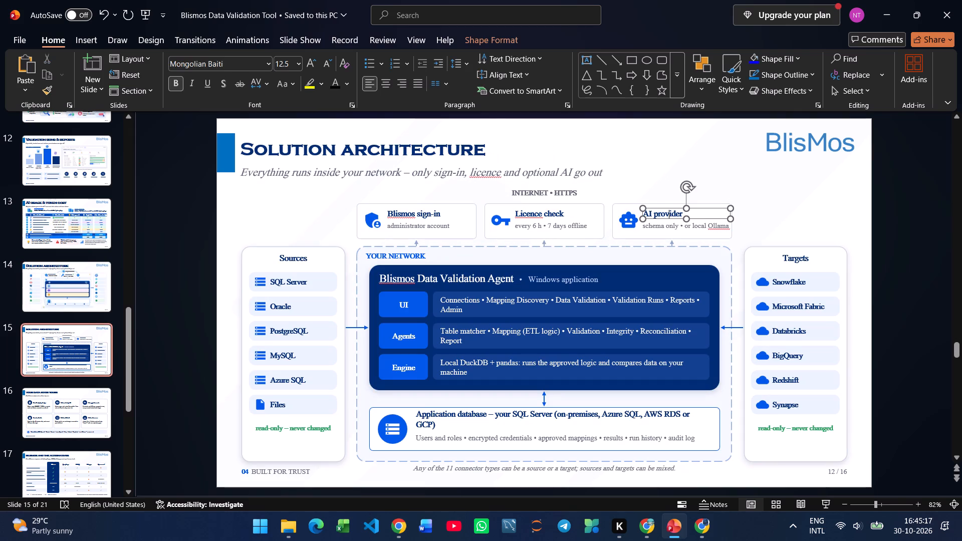
{"action": "key", "text": "ctrl+a"}
{"action": "key", "text": "ctrl+c"}
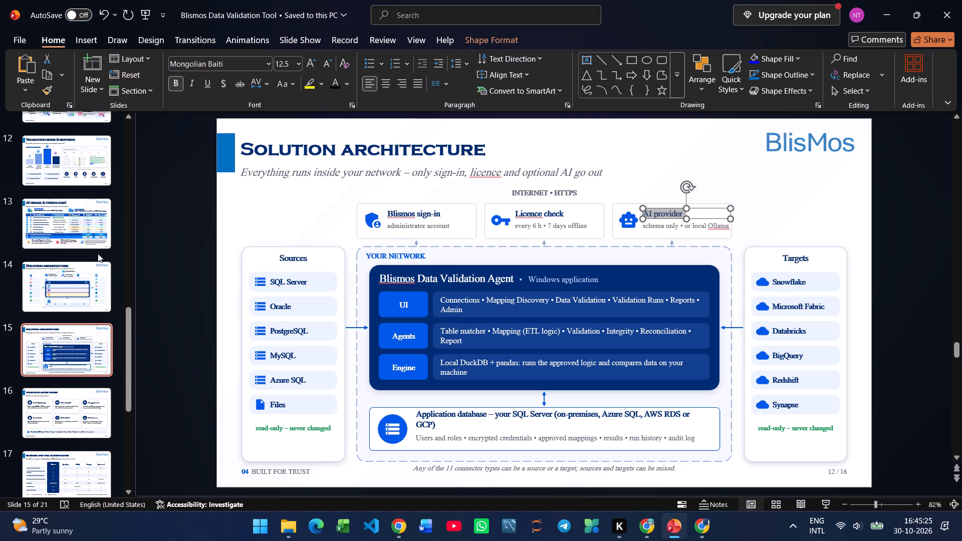
{"action": "left_click", "coordinate": [58, 289]}
{"action": "key", "text": "ctrl+v"}
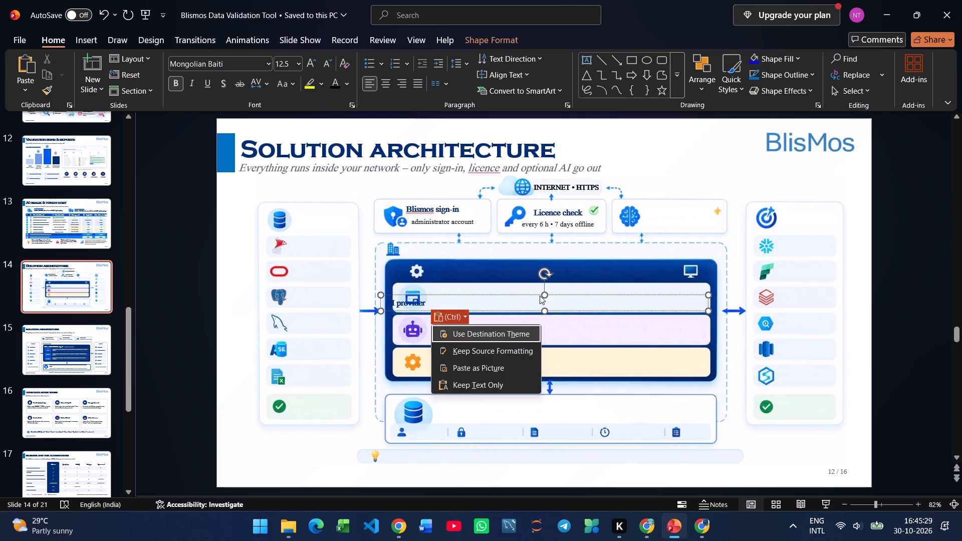
Narrow the pasted "AI provider" text box to fit its text and place it beside the brain icon, level with "Blismos sign-in".
{"action": "left_click", "coordinate": [731, 251]}
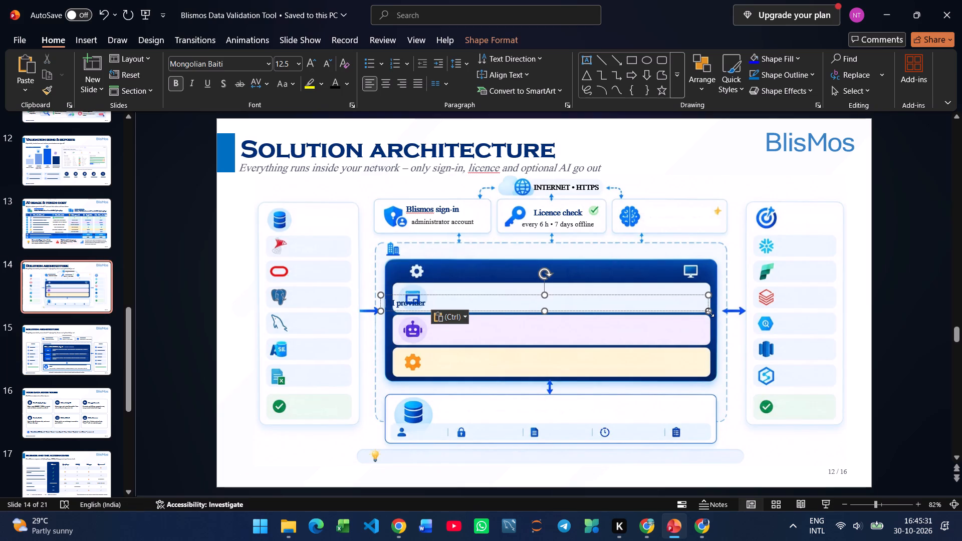
{"action": "left_click_drag", "start_coordinate": [710, 313], "coordinate": [663, 312]}
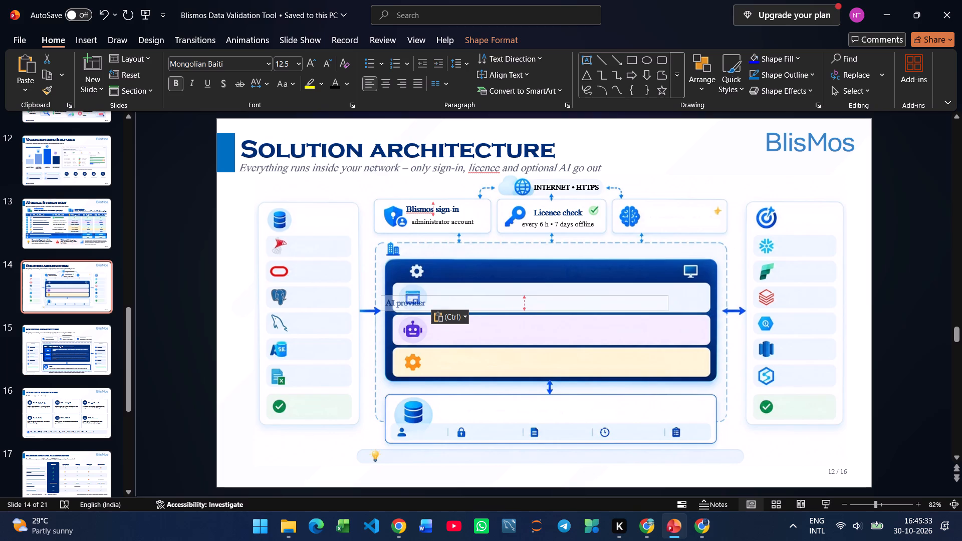
{"action": "left_click_drag", "start_coordinate": [663, 312], "coordinate": [436, 311]}
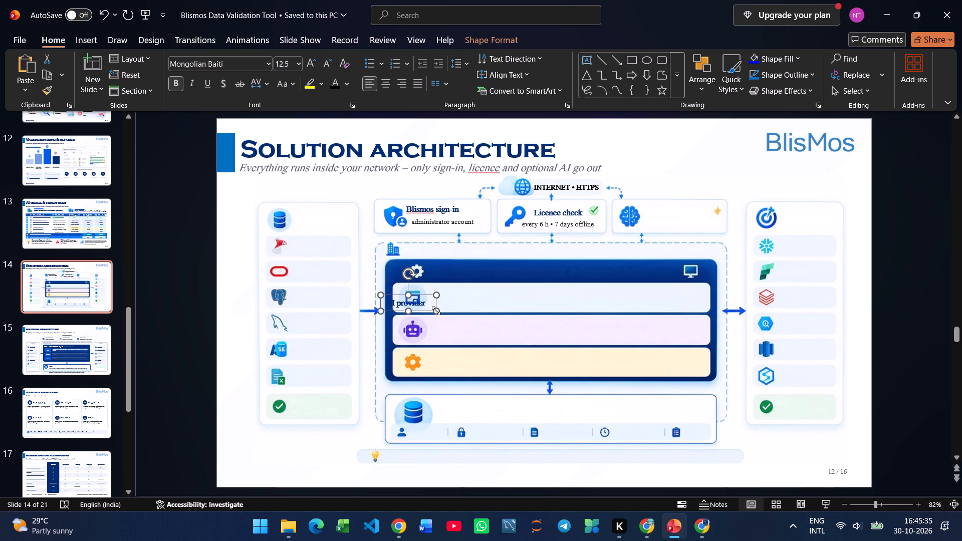
{"action": "left_click_drag", "start_coordinate": [423, 311], "coordinate": [680, 221]}
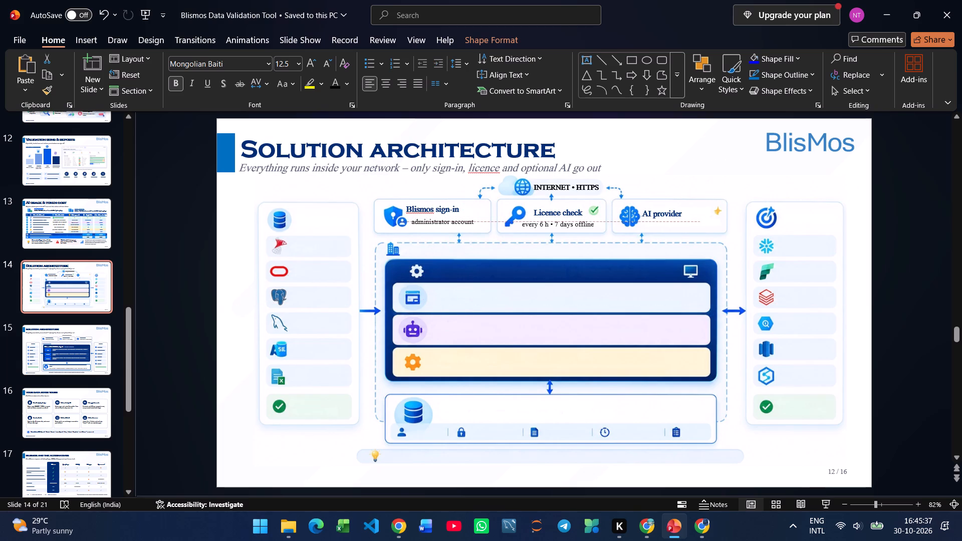
{"action": "left_click_drag", "start_coordinate": [680, 221], "coordinate": [682, 218]}
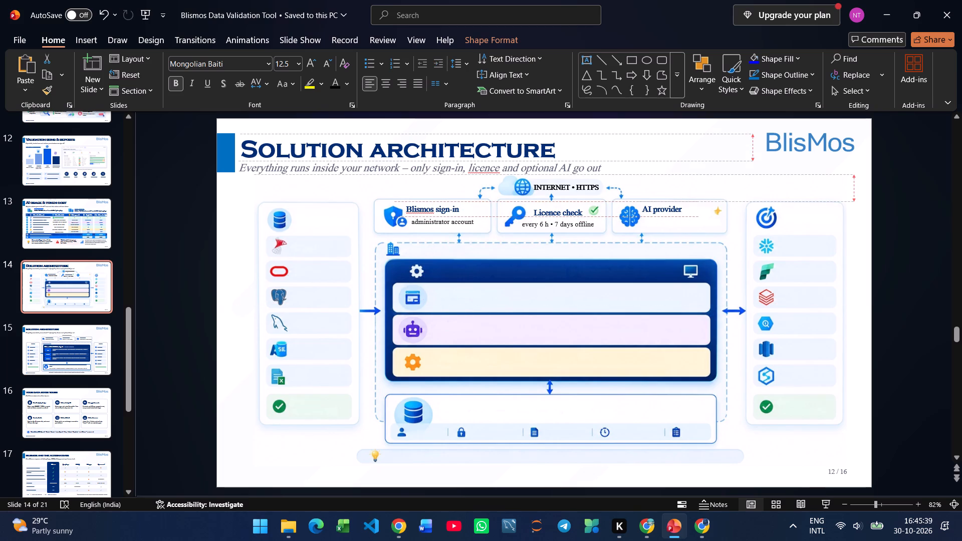
{"action": "left_click_drag", "start_coordinate": [682, 218], "coordinate": [683, 217]}
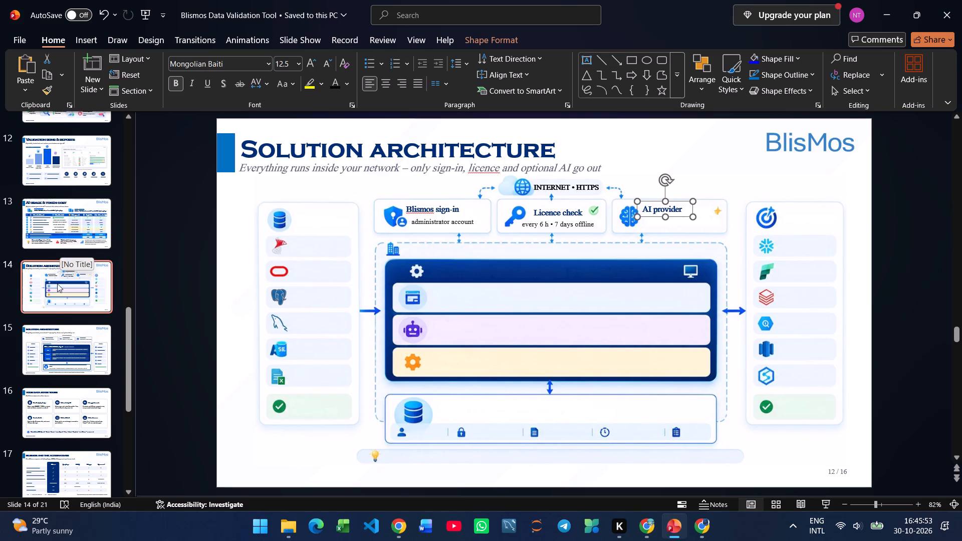
{"action": "left_click", "coordinate": [55, 366]}
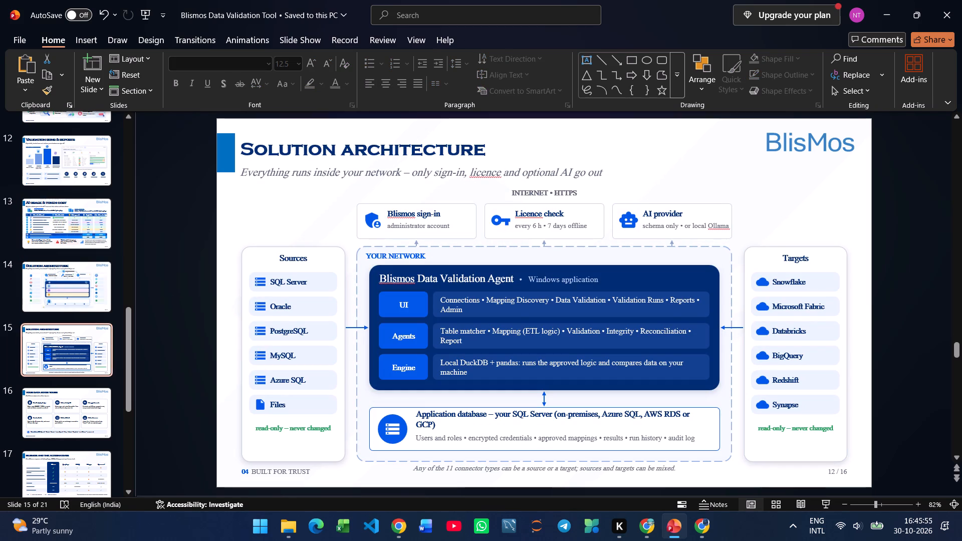
{"action": "left_click", "coordinate": [658, 225]}
{"action": "key", "text": "ctrl+a"}
{"action": "key", "text": "ctrl+c"}
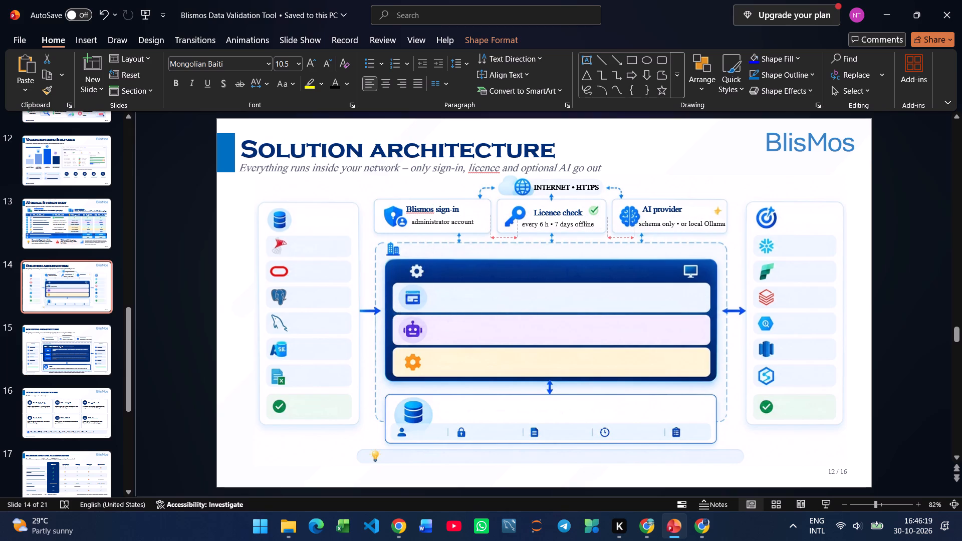
{"action": "left_click_drag", "start_coordinate": [711, 227], "coordinate": [710, 227]}
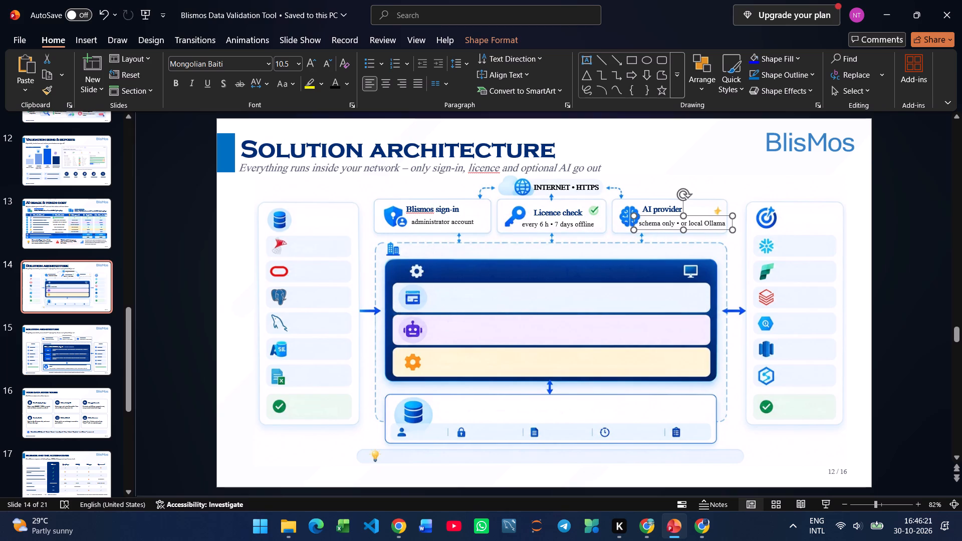
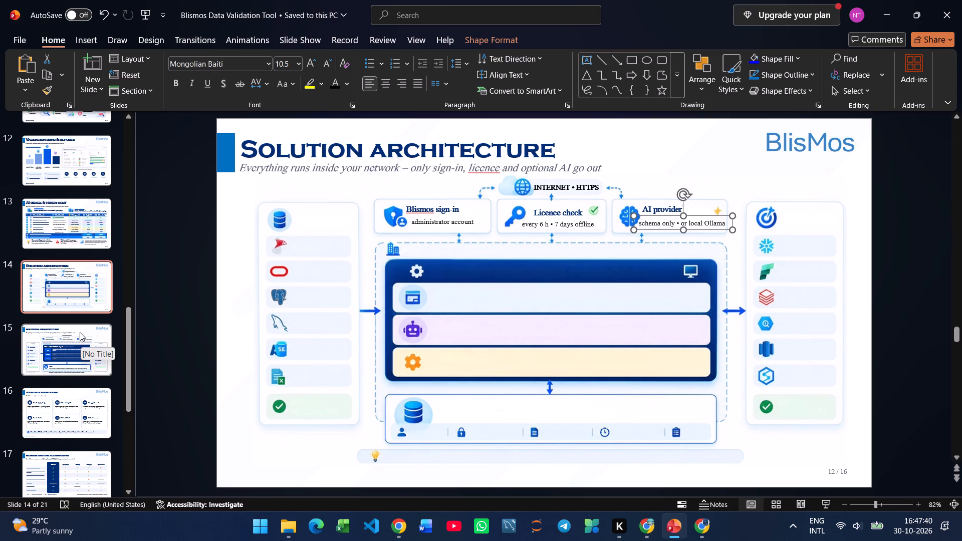
Copy the "YOUR NETWORK" text from slide 15 and paste it onto slide 14.
{"action": "left_click", "coordinate": [80, 332]}
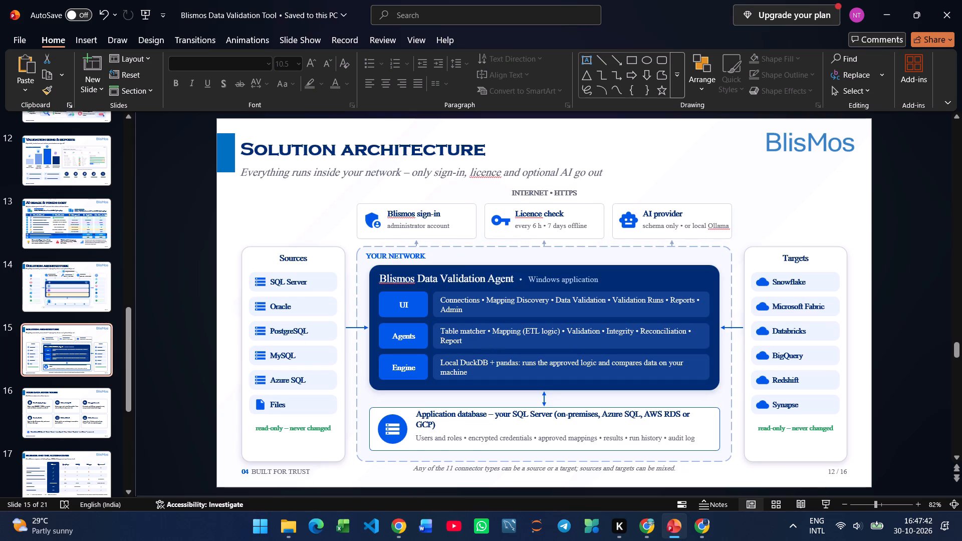
{"action": "left_click", "coordinate": [397, 258]}
{"action": "key", "text": "ctrl+a"}
{"action": "key", "text": "ctrl+c"}
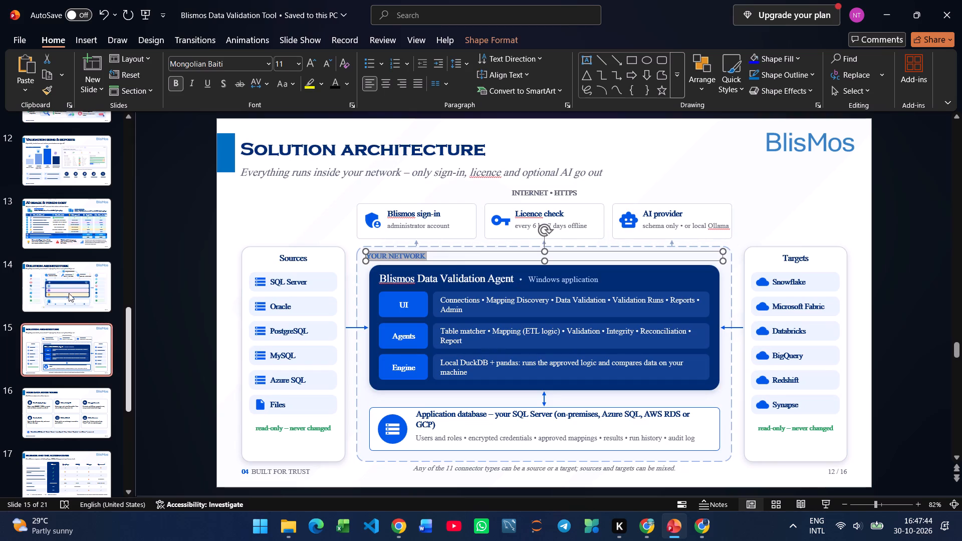
{"action": "left_click", "coordinate": [69, 273]}
{"action": "key", "text": "ctrl+v"}
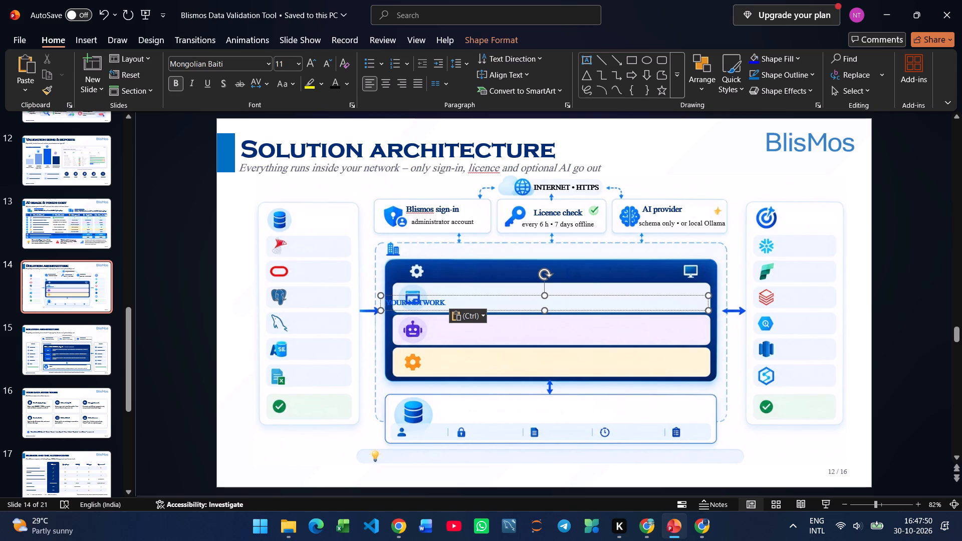
Narrow the pasted "YOUR NETWORK" text box and place it beside the building icon at the top of the dashed frame.
{"action": "left_click_drag", "start_coordinate": [707, 311], "coordinate": [458, 317]}
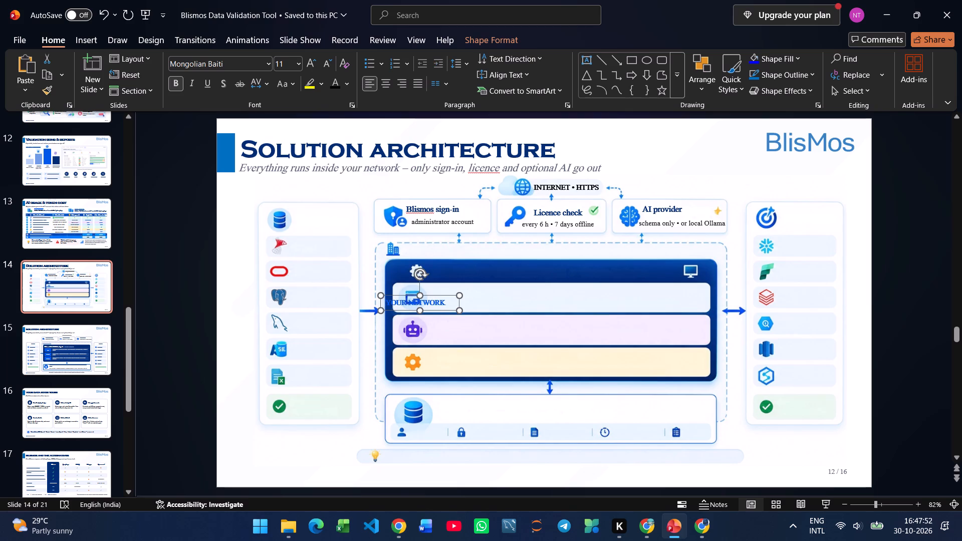
{"action": "left_click", "coordinate": [431, 312]}
{"action": "left_click", "coordinate": [432, 307]}
{"action": "left_click_drag", "start_coordinate": [432, 310], "coordinate": [453, 259]}
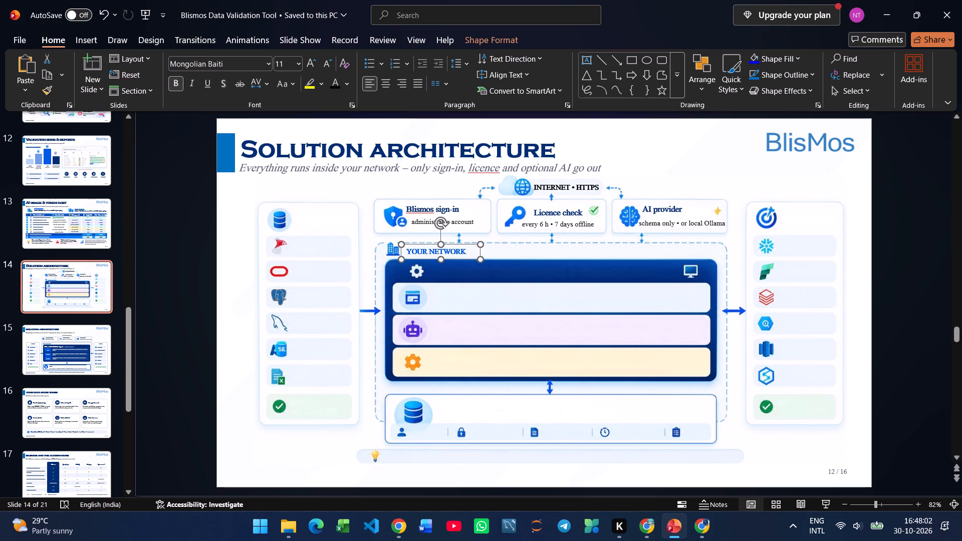
Copy the "Connections • Mapping Discovery • Data Validation • Validation Runs • Reports • Admin" text from slide 15 and paste it onto slide 14.
{"action": "left_click", "coordinate": [75, 347]}
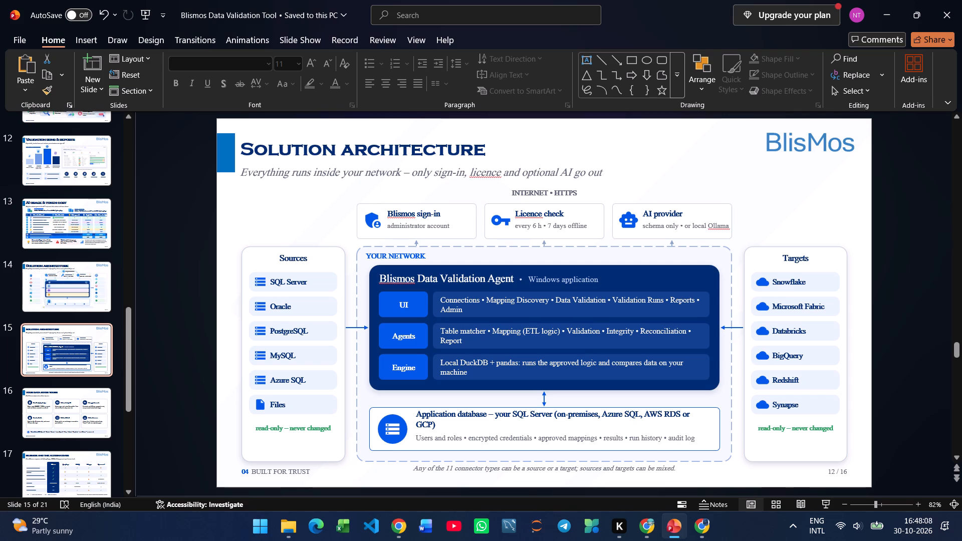
{"action": "left_click_drag", "start_coordinate": [464, 311], "coordinate": [461, 311]}
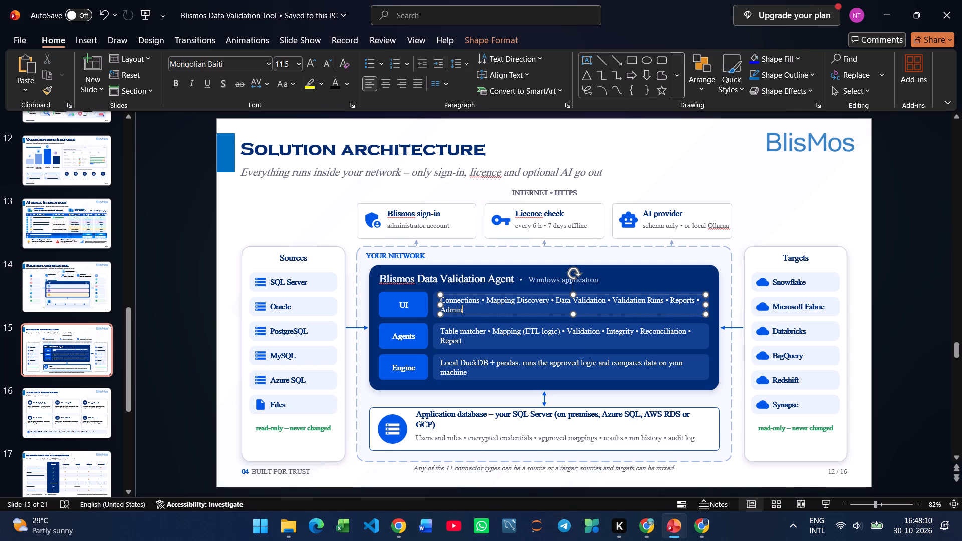
{"action": "left_click_drag", "start_coordinate": [461, 311], "coordinate": [437, 300]}
{"action": "key", "text": "ctrl+c"}
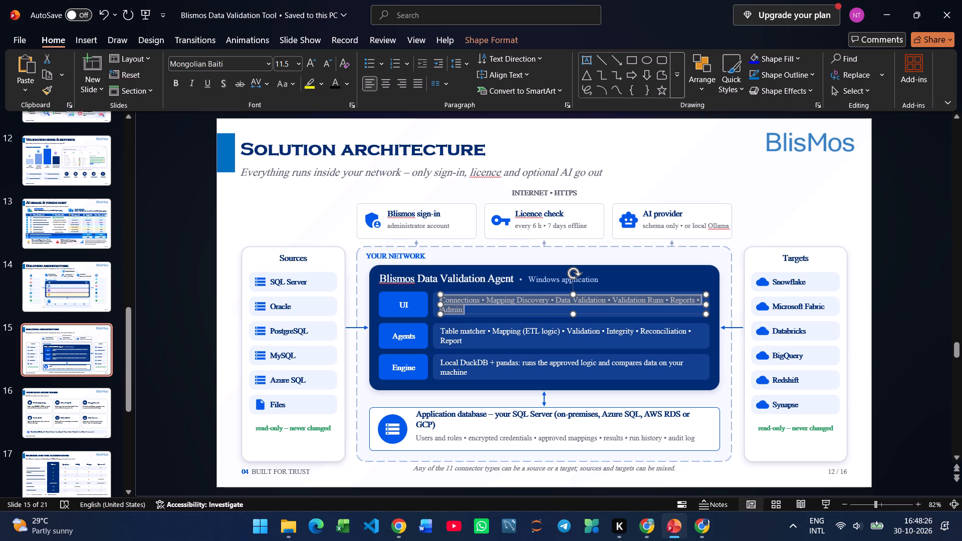
{"action": "key", "text": "ctrl+c"}
{"action": "left_click", "coordinate": [76, 291]}
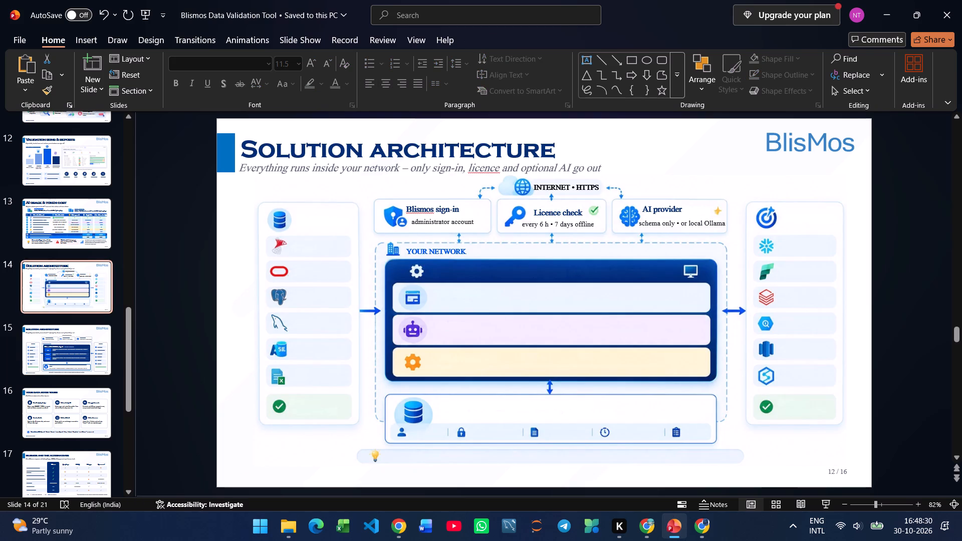
{"action": "left_click", "coordinate": [706, 536]}
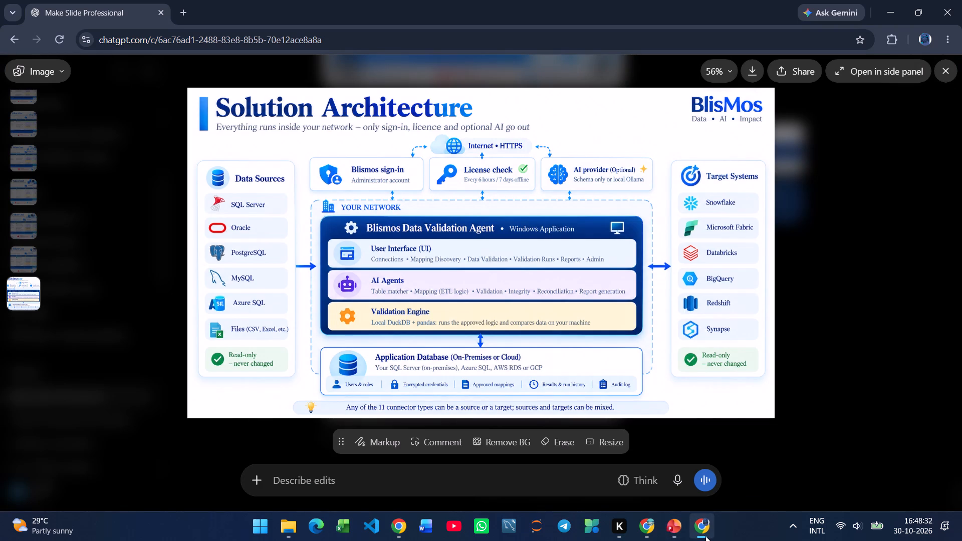
{"action": "left_click", "coordinate": [667, 528]}
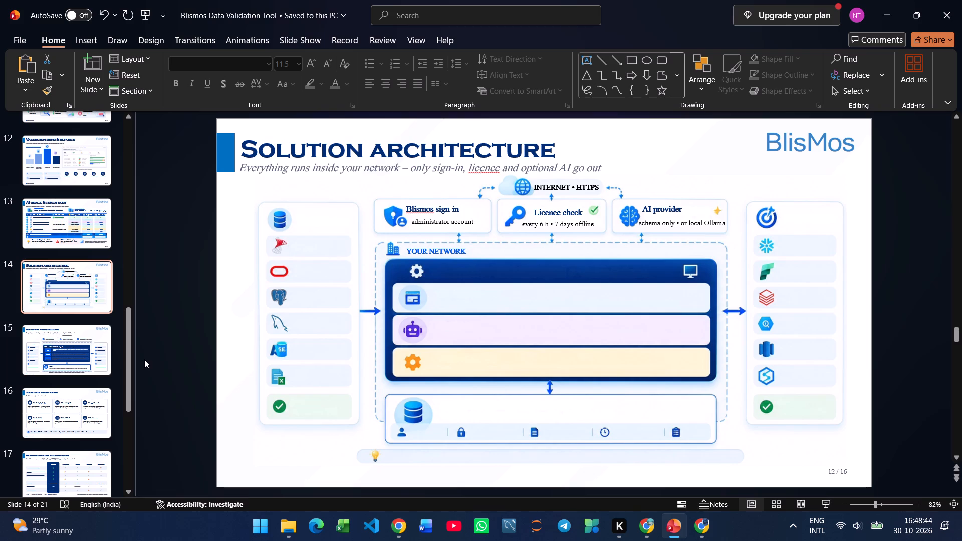
{"action": "left_click", "coordinate": [79, 374]}
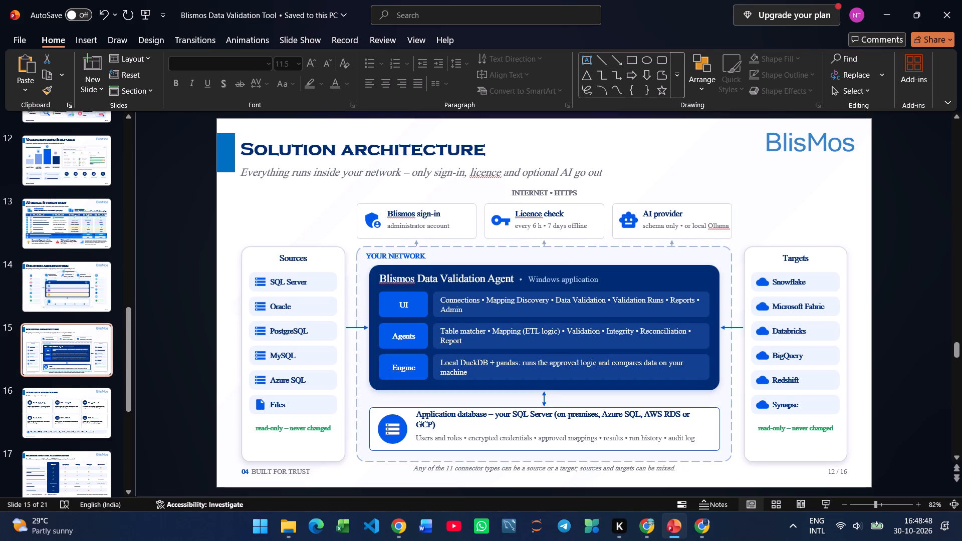
{"action": "left_click", "coordinate": [84, 285]}
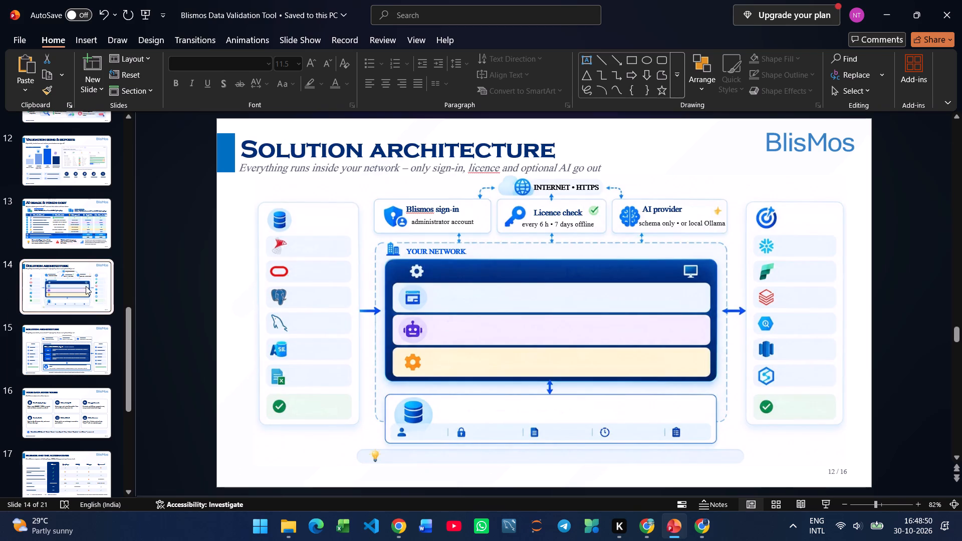
{"action": "key", "text": "ctrl+v"}
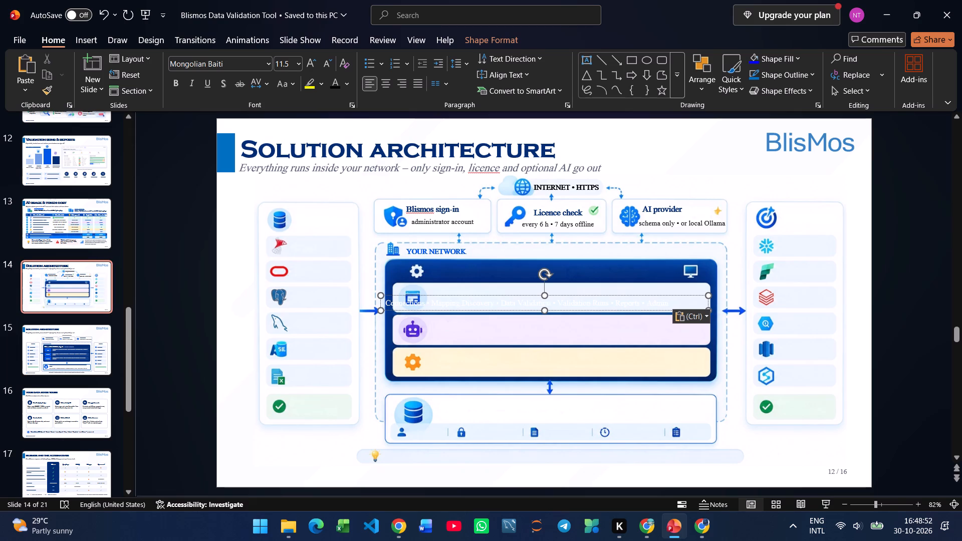
Change the font colour of the pasted "Connections • Mapping Discovery…" text to black.
{"action": "left_click", "coordinate": [669, 296]}
{"action": "left_click", "coordinate": [328, 85]}
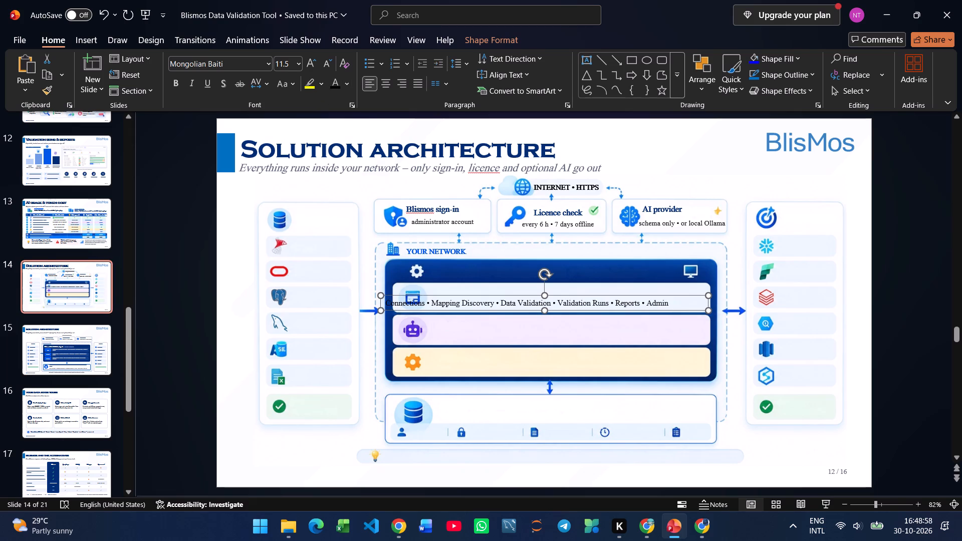
Move the "Connections • Mapping Discovery…" text beside the window icon in the navy panel's first row and narrow its box to fit inside.
{"action": "left_click_drag", "start_coordinate": [654, 309], "coordinate": [673, 310]}
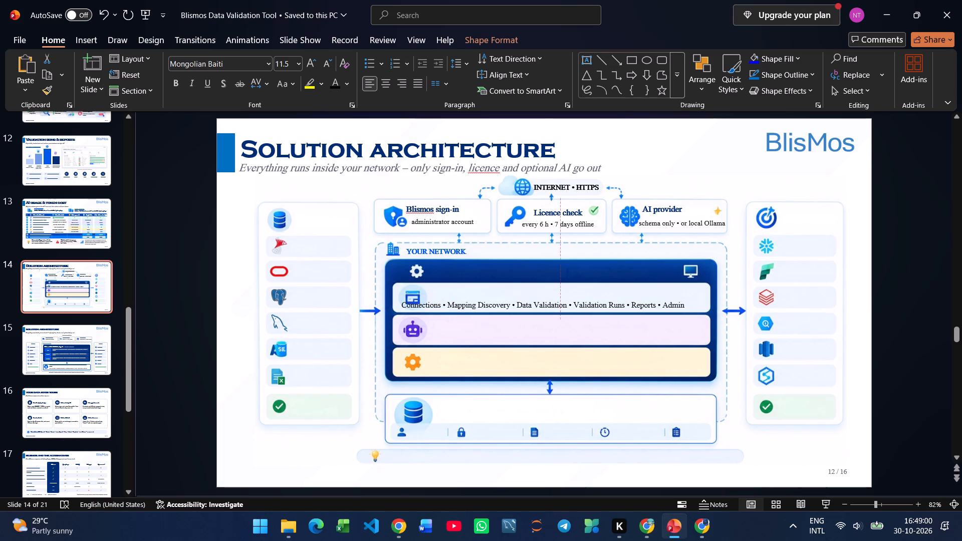
{"action": "left_click_drag", "start_coordinate": [673, 310], "coordinate": [696, 305]}
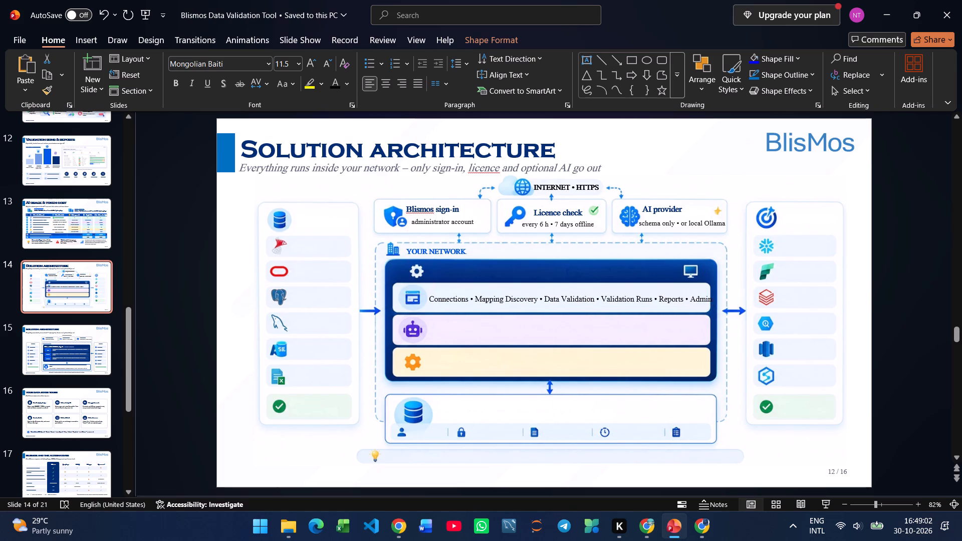
{"action": "left_click_drag", "start_coordinate": [696, 305], "coordinate": [695, 305]}
{"action": "left_click_drag", "start_coordinate": [752, 306], "coordinate": [700, 313]}
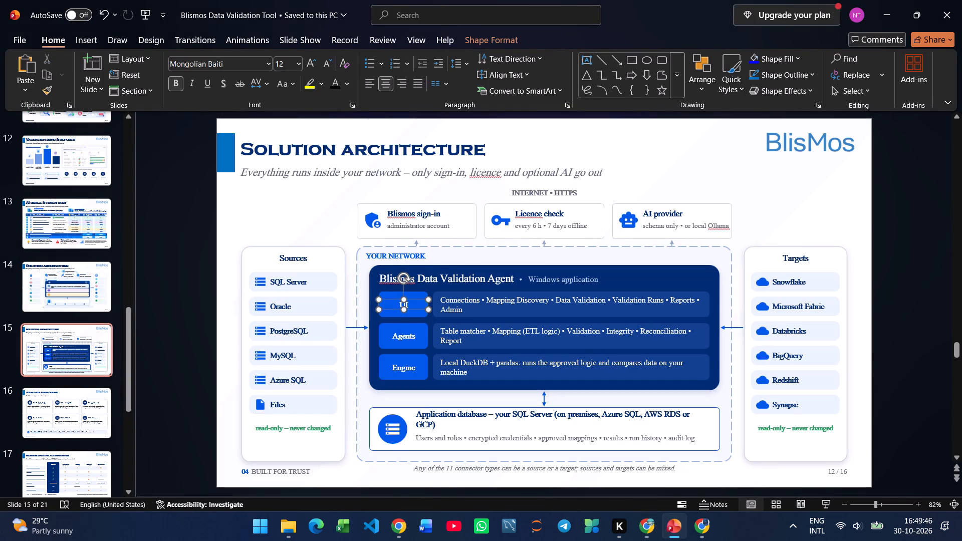
{"action": "key", "text": "ctrl+a"}
{"action": "key", "text": "ctrl+c"}
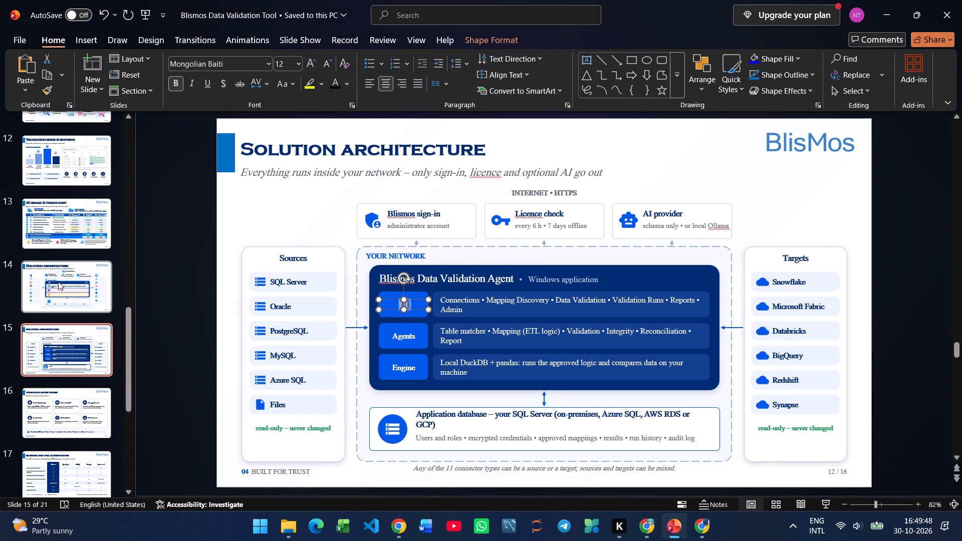
{"action": "left_click", "coordinate": [58, 282]}
{"action": "key", "text": "ctrl+v"}
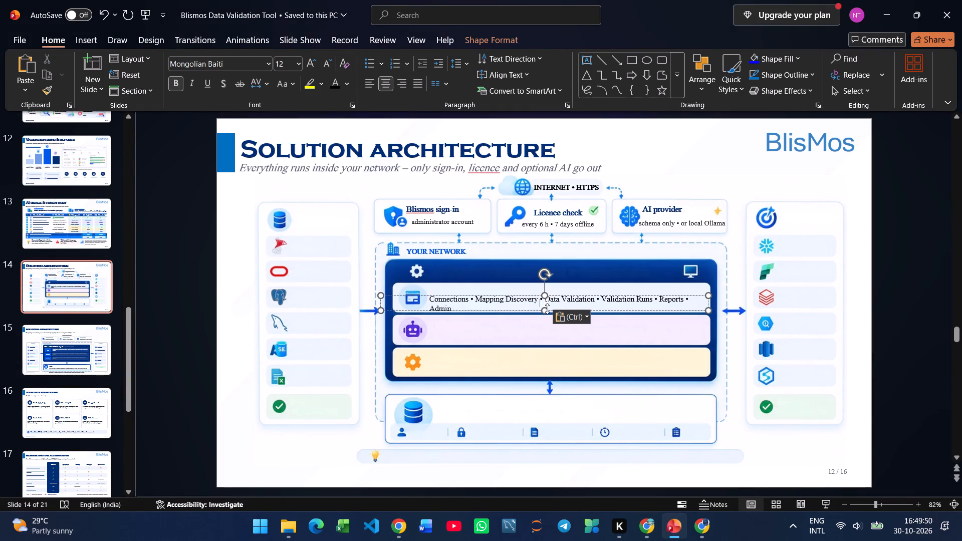
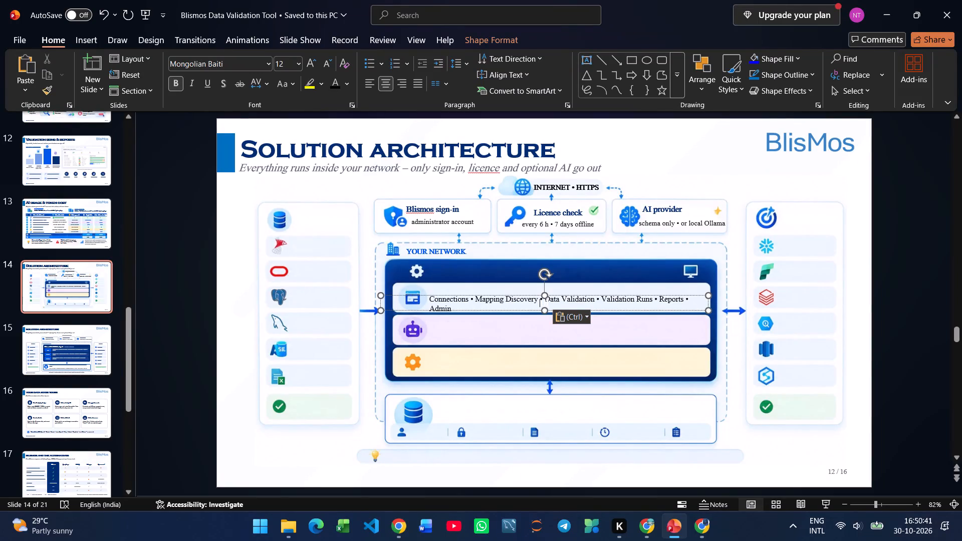
Change the font colour of the pasted "UI" label to black.
{"action": "left_click", "coordinate": [599, 310]}
{"action": "left_click", "coordinate": [333, 85]}
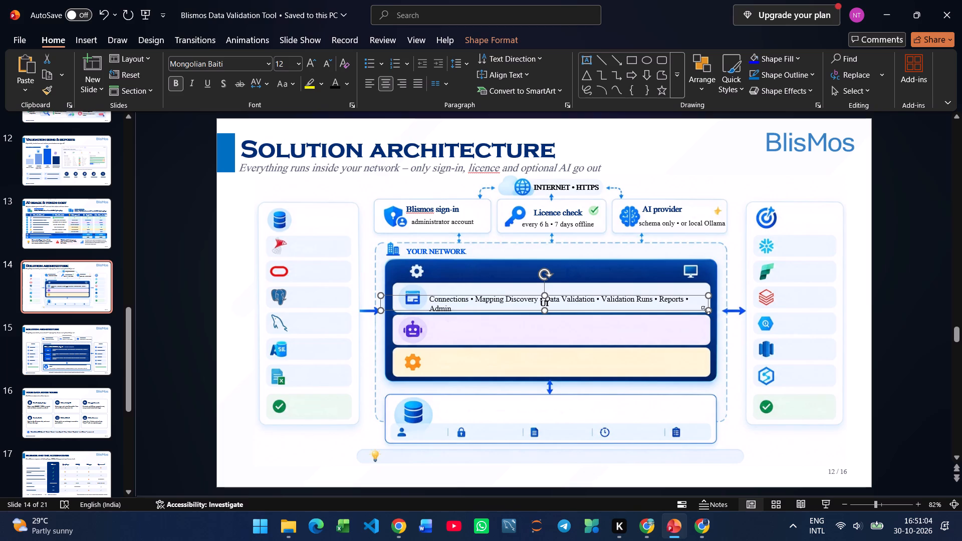
Narrow the "UI" label's box to fit its text and place it just above the start of the "Connections • Mapping Discovery…" line.
{"action": "left_click_drag", "start_coordinate": [706, 311], "coordinate": [419, 314]}
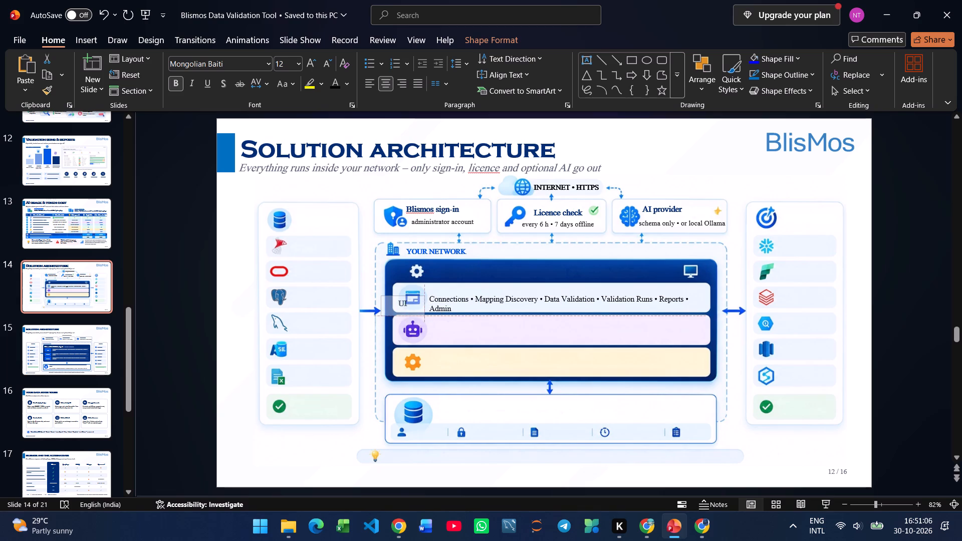
{"action": "left_click_drag", "start_coordinate": [419, 314], "coordinate": [409, 313]}
{"action": "left_click_drag", "start_coordinate": [399, 310], "coordinate": [435, 294]}
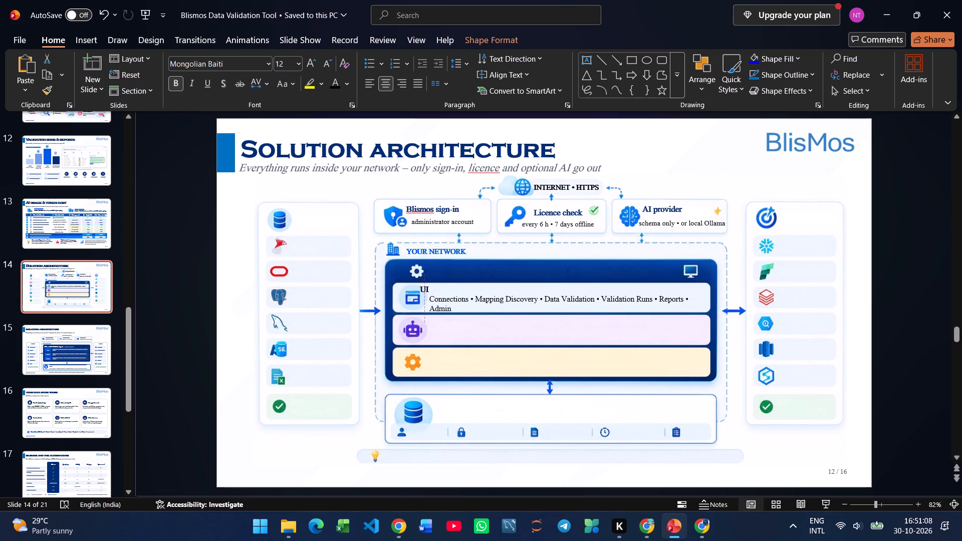
{"action": "left_click_drag", "start_coordinate": [435, 294], "coordinate": [443, 297]}
{"action": "left_click_drag", "start_coordinate": [443, 297], "coordinate": [442, 298]}
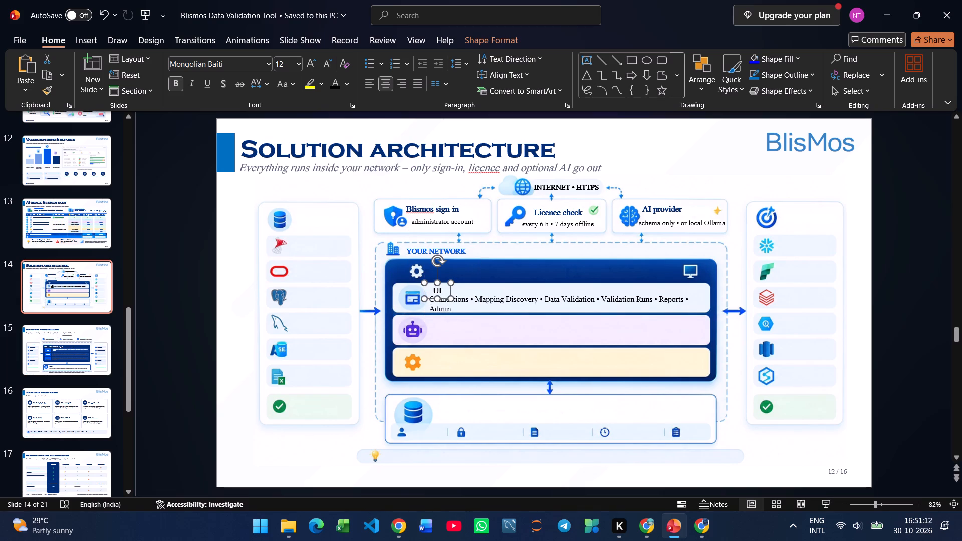
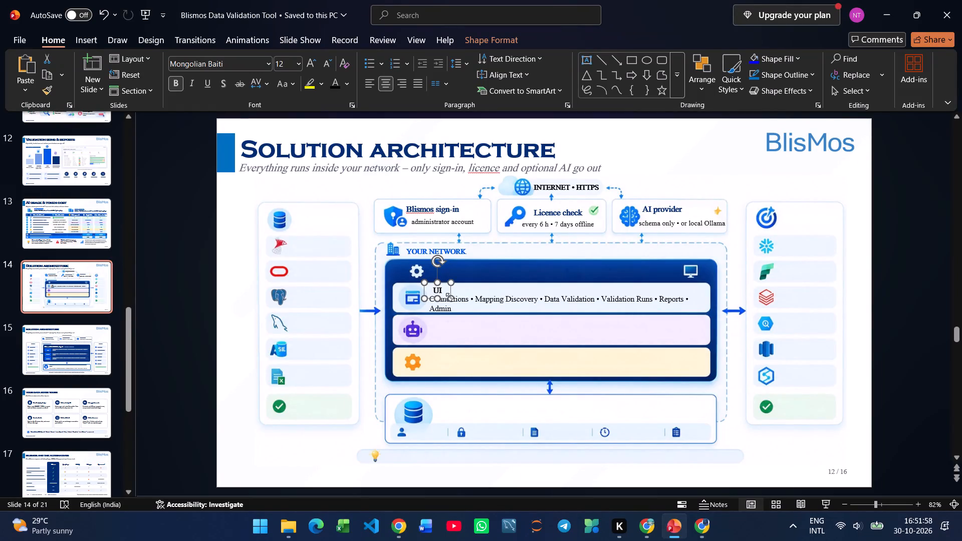
Widen the "UI" label's box on slide 14 and extend its text to read "UI(User Interface)".
{"action": "left_click_drag", "start_coordinate": [450, 297], "coordinate": [498, 295]}
{"action": "left_click", "coordinate": [467, 289]}
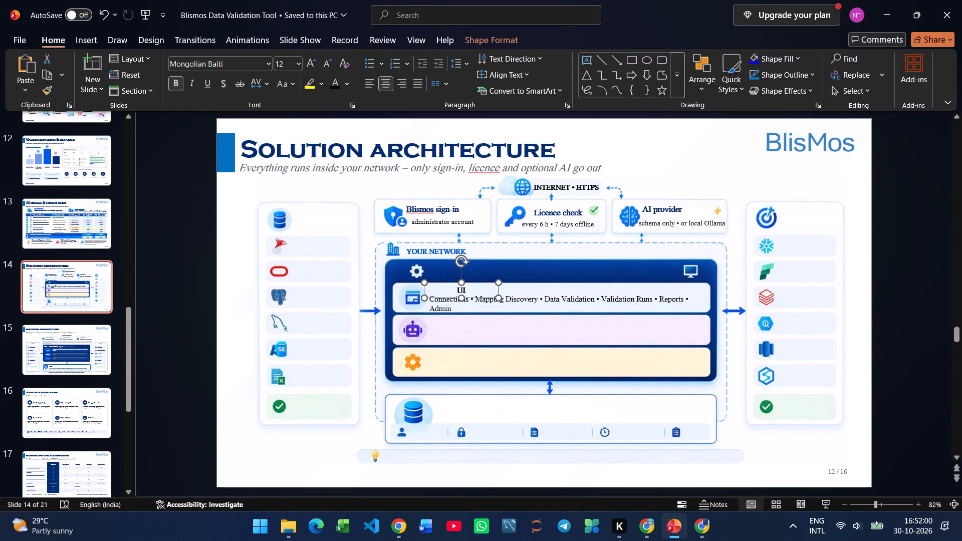
{"action": "left_click", "coordinate": [466, 289]}
{"action": "left_click", "coordinate": [466, 289]}
{"action": "left_click", "coordinate": [462, 290]}
{"action": "key", "text": "Right"}
{"action": "key", "text": "shift+parenleft"}
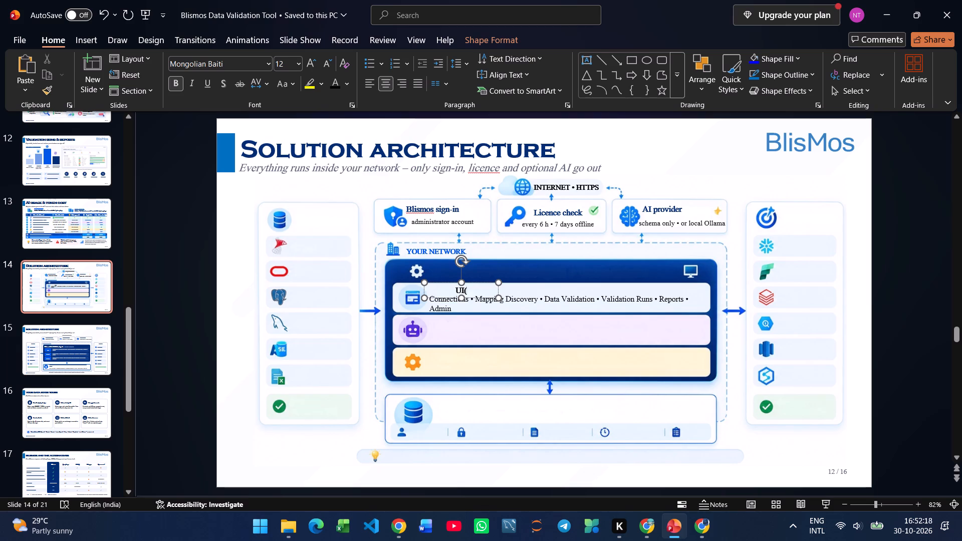
{"action": "type", "text": "User"}
{"action": "key", "text": "space"}
{"action": "type", "text": "Interface"}
{"action": "key", "text": "shift+parenright"}
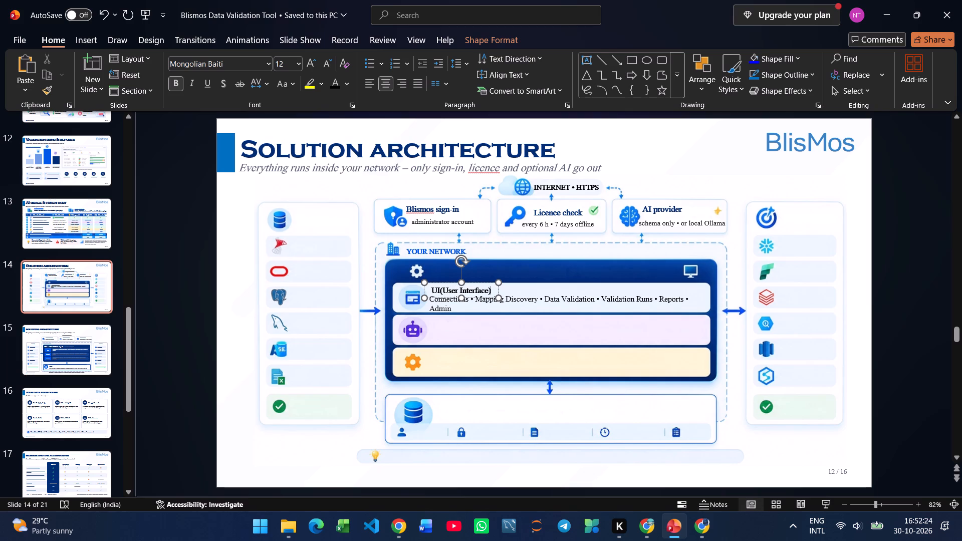
{"action": "left_click", "coordinate": [541, 292]}
{"action": "left_click", "coordinate": [455, 289]}
{"action": "left_click", "coordinate": [444, 328]}
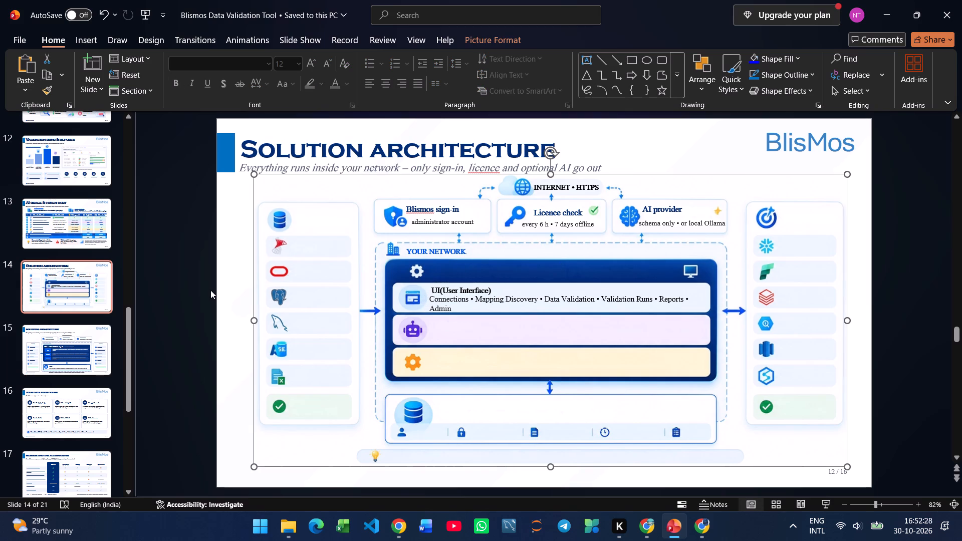
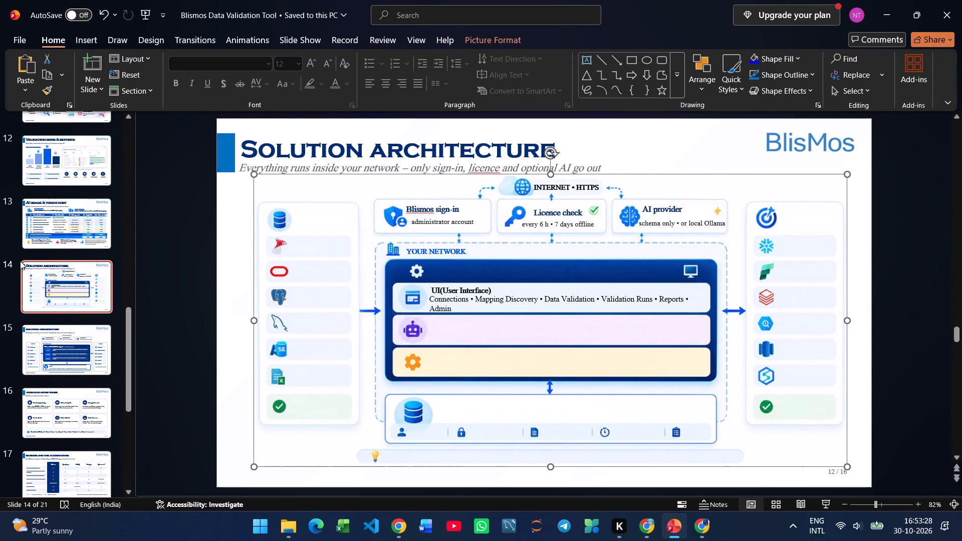
Copy the "Table matcher • Mapping (ETL logic)…" text from slide 15 into slide 14's purple robot row and make it black.
{"action": "left_click", "coordinate": [55, 289]}
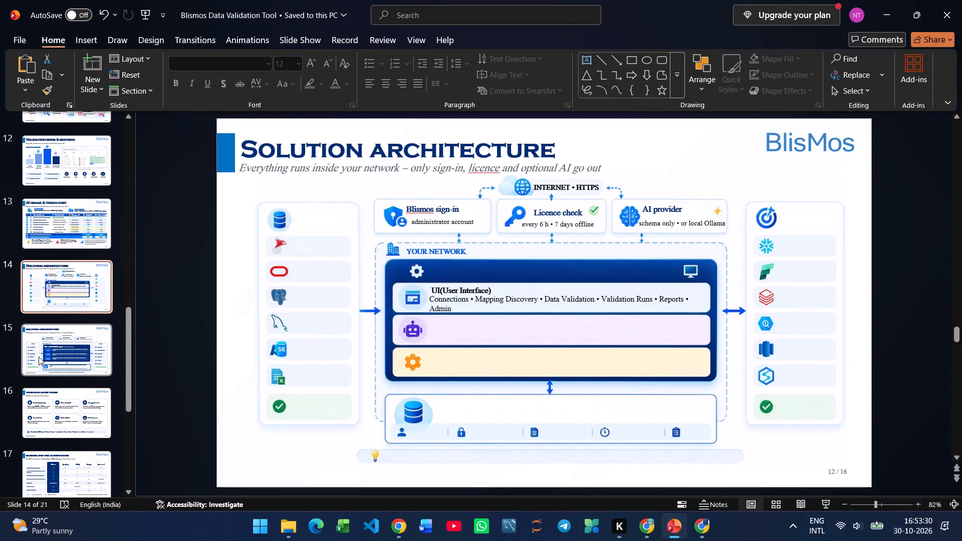
{"action": "left_click", "coordinate": [39, 357]}
{"action": "left_click_drag", "start_coordinate": [479, 342], "coordinate": [433, 334]}
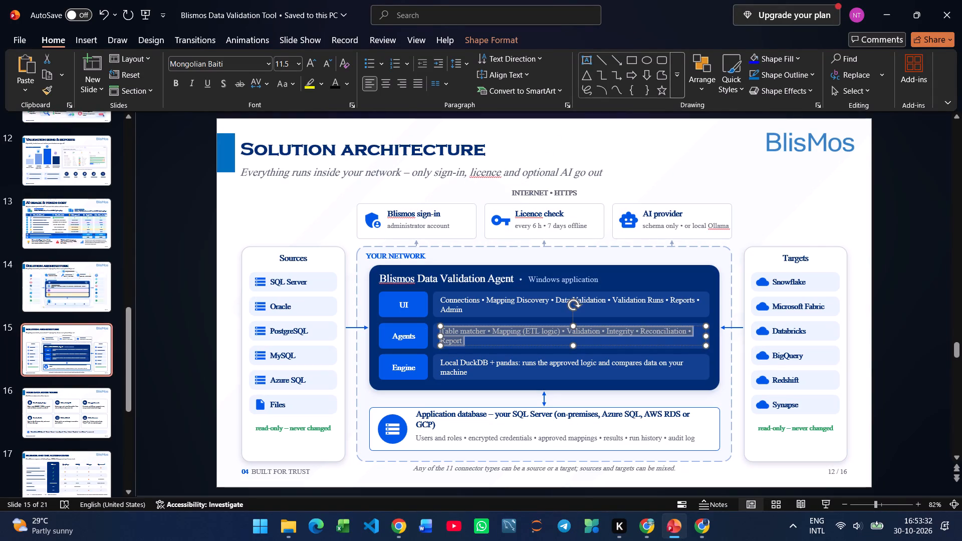
{"action": "key", "text": "ctrl+c"}
{"action": "left_click", "coordinate": [60, 281]}
{"action": "key", "text": "ctrl+v"}
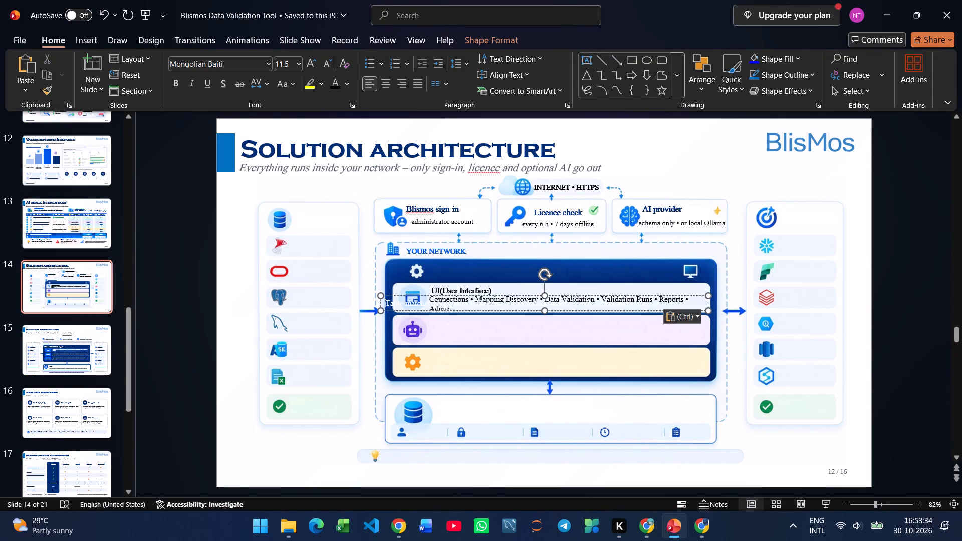
{"action": "left_click", "coordinate": [687, 294]}
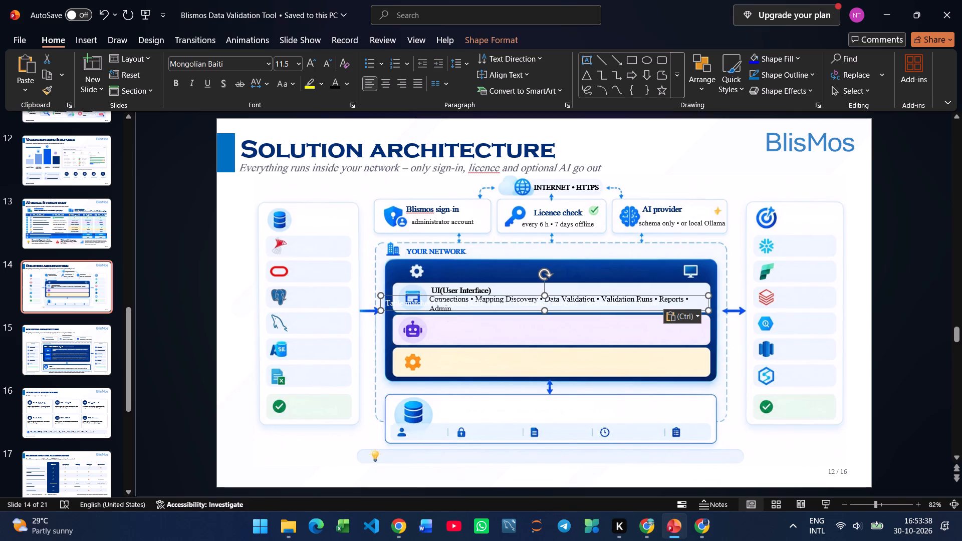
{"action": "left_click", "coordinate": [335, 87]}
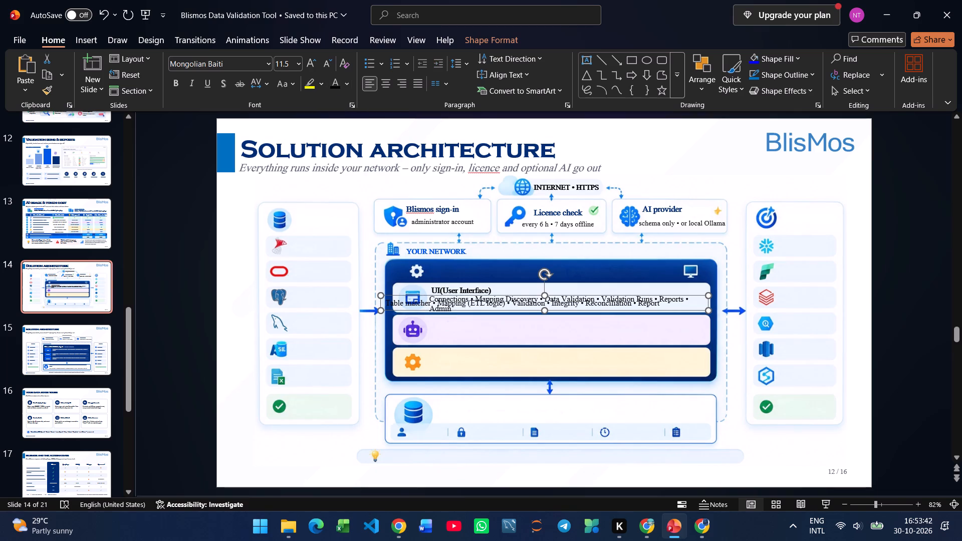
{"action": "left_click_drag", "start_coordinate": [587, 310], "coordinate": [600, 355]}
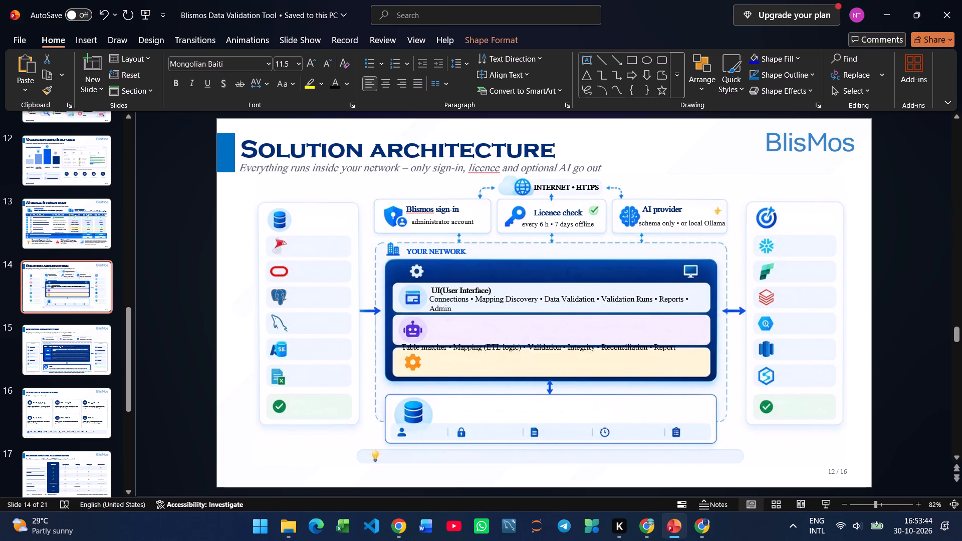
{"action": "left_click_drag", "start_coordinate": [600, 355], "coordinate": [629, 344]}
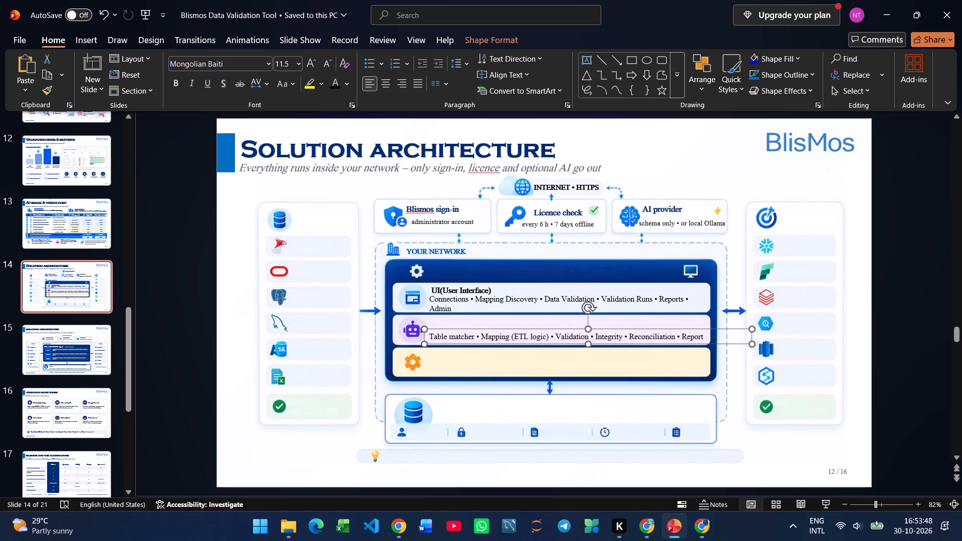
Copy slide 15's "Agents" label onto slide 14 as black text in a narrowed box, above the "Table matcher" line in the purple row.
{"action": "left_click", "coordinate": [99, 340]}
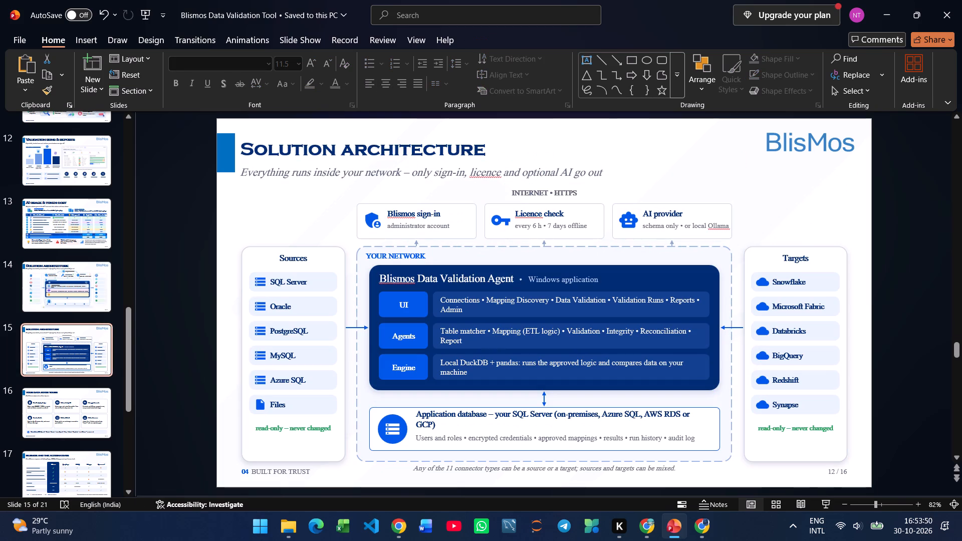
{"action": "left_click", "coordinate": [410, 336]}
{"action": "key", "text": "ctrl+a"}
{"action": "key", "text": "ctrl+c"}
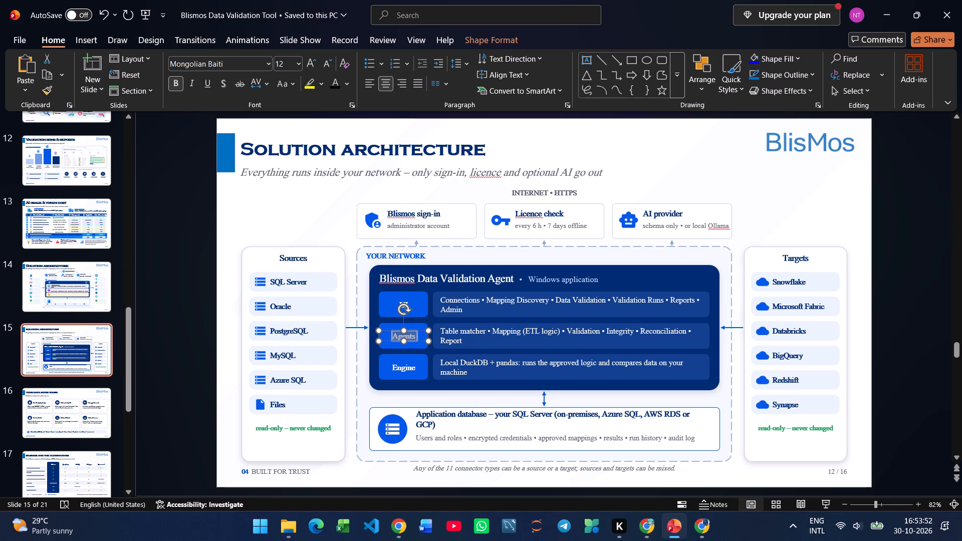
{"action": "left_click", "coordinate": [95, 282]}
{"action": "key", "text": "ctrl+v"}
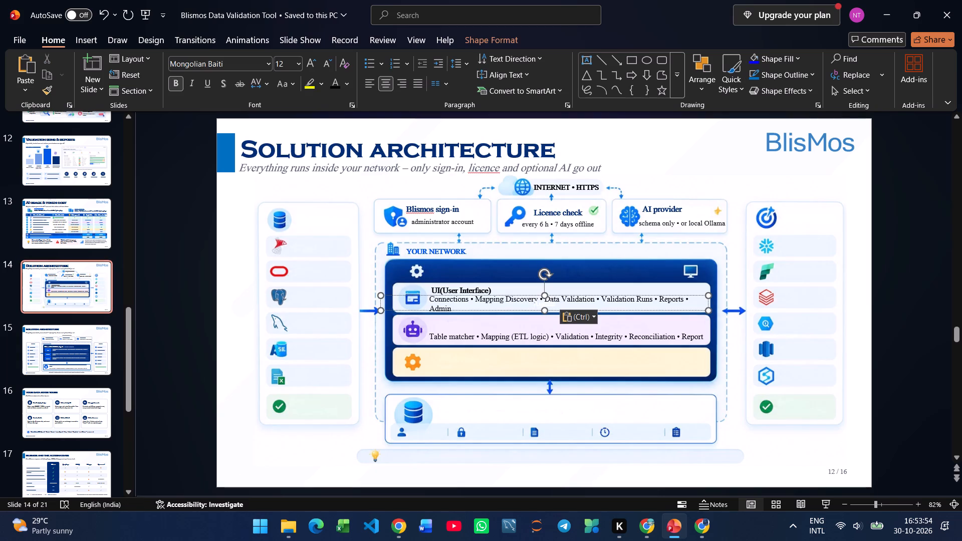
{"action": "left_click", "coordinate": [674, 309]}
{"action": "left_click", "coordinate": [329, 89]}
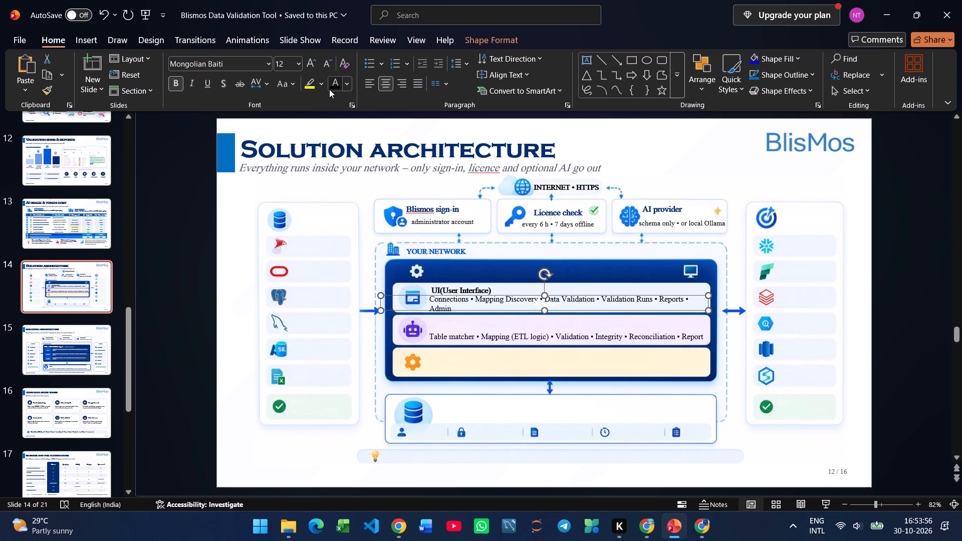
{"action": "left_click_drag", "start_coordinate": [708, 309], "coordinate": [520, 310]}
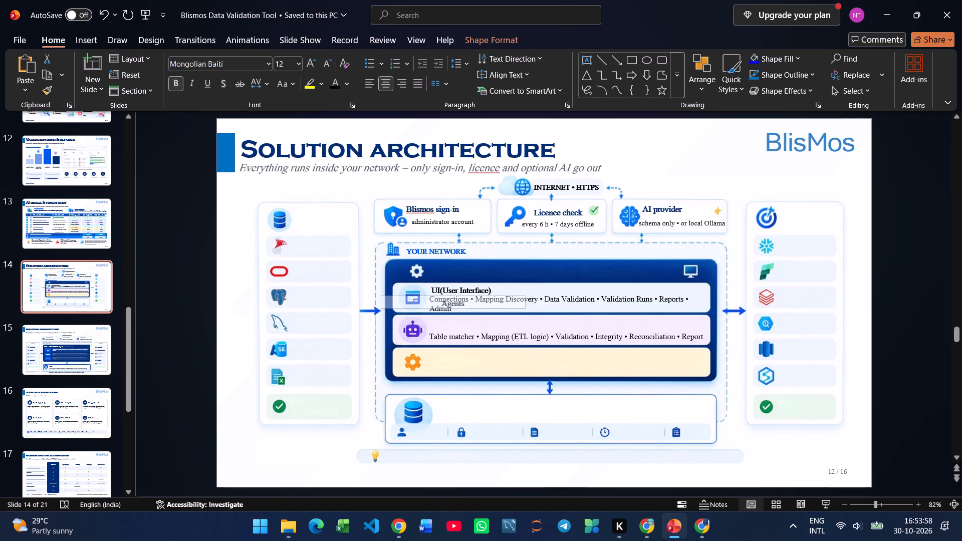
{"action": "left_click_drag", "start_coordinate": [520, 310], "coordinate": [434, 311]}
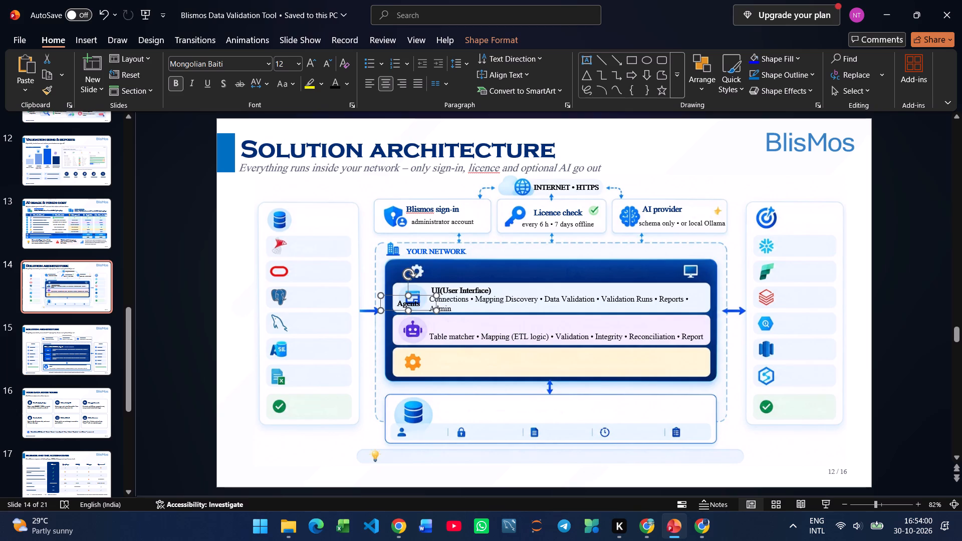
{"action": "left_click_drag", "start_coordinate": [422, 309], "coordinate": [454, 328]}
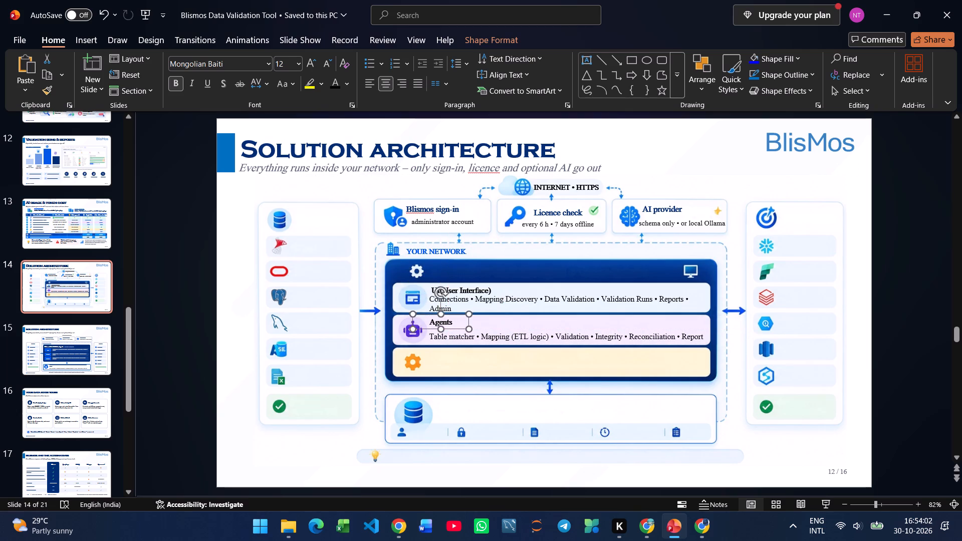
Shift the "Table matcher" description slightly upward so it sits closer beneath the "Agents" label.
{"action": "left_click", "coordinate": [468, 337]}
{"action": "left_click", "coordinate": [484, 343]}
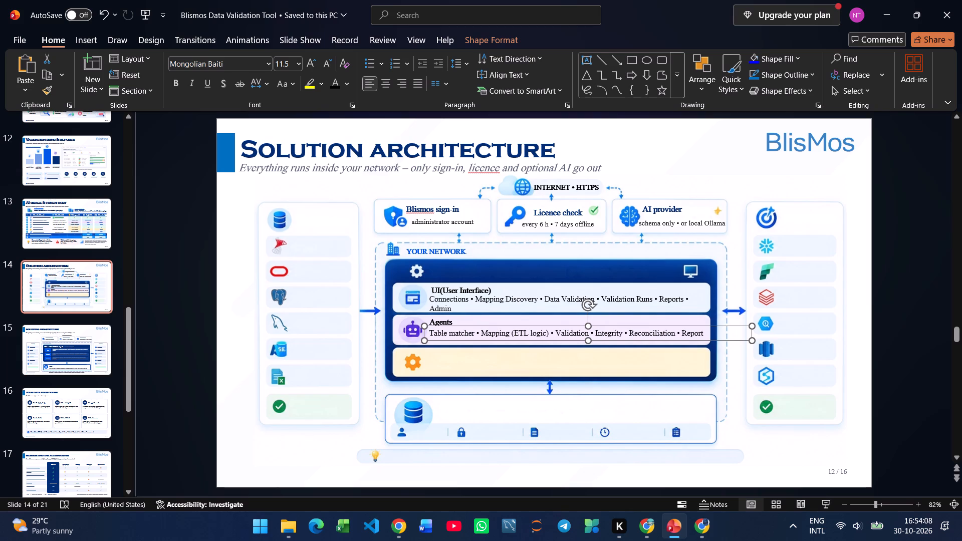
Copy the "Local DuckDB + pandas…" text from slide 15 into slide 14's yellow gear row and make it black.
{"action": "left_click", "coordinate": [77, 362]}
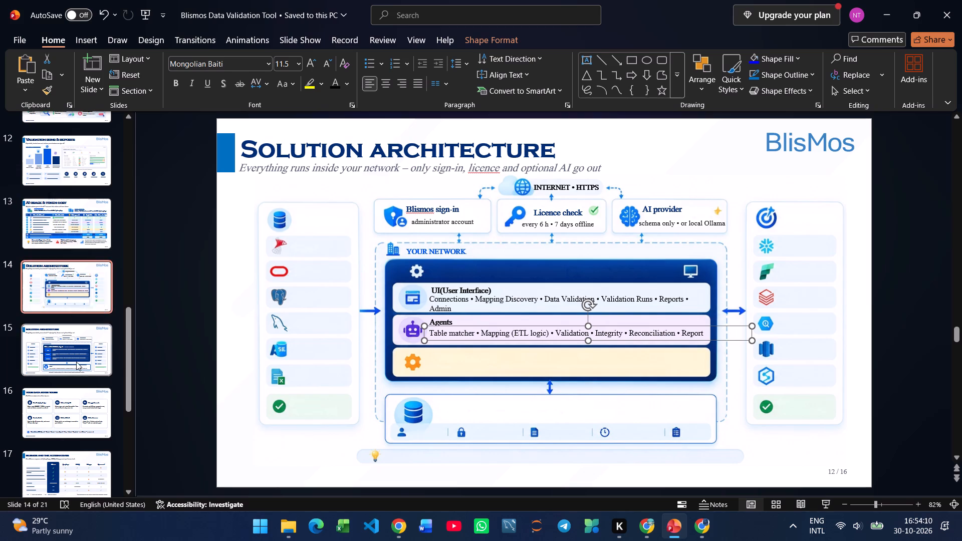
{"action": "left_click_drag", "start_coordinate": [474, 372], "coordinate": [433, 364]}
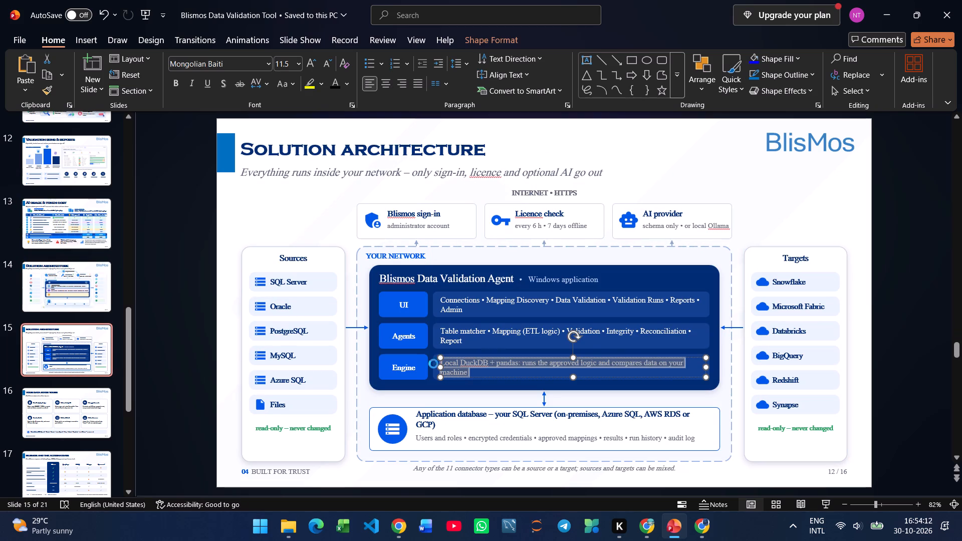
{"action": "key", "text": "ctrl+c"}
{"action": "left_click", "coordinate": [35, 293]}
{"action": "key", "text": "ctrl+v"}
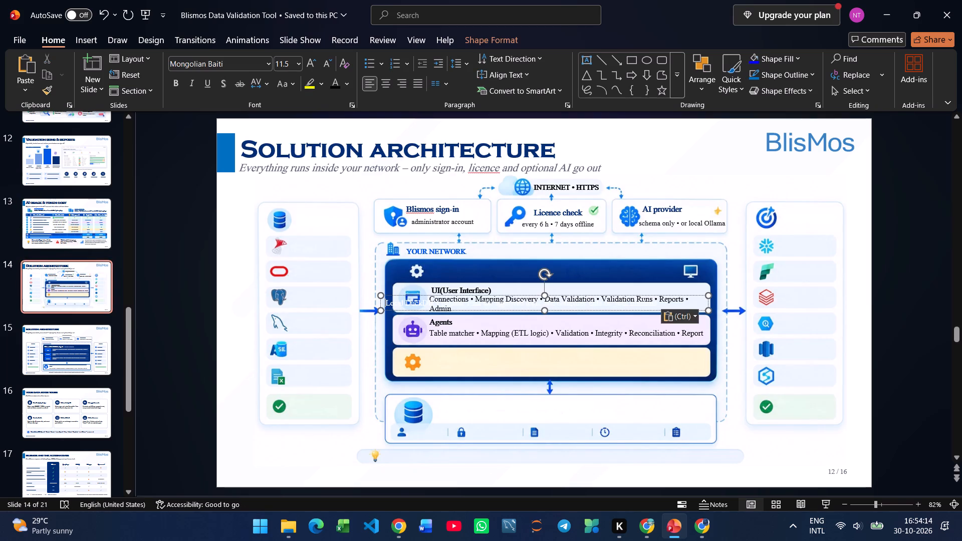
{"action": "left_click", "coordinate": [698, 296]}
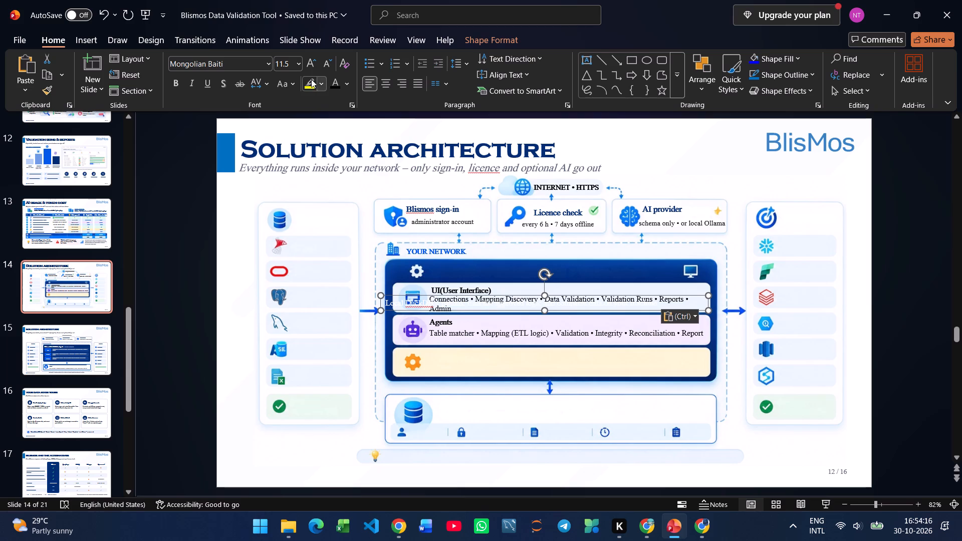
{"action": "left_click", "coordinate": [337, 87]}
{"action": "left_click_drag", "start_coordinate": [589, 311], "coordinate": [601, 342]}
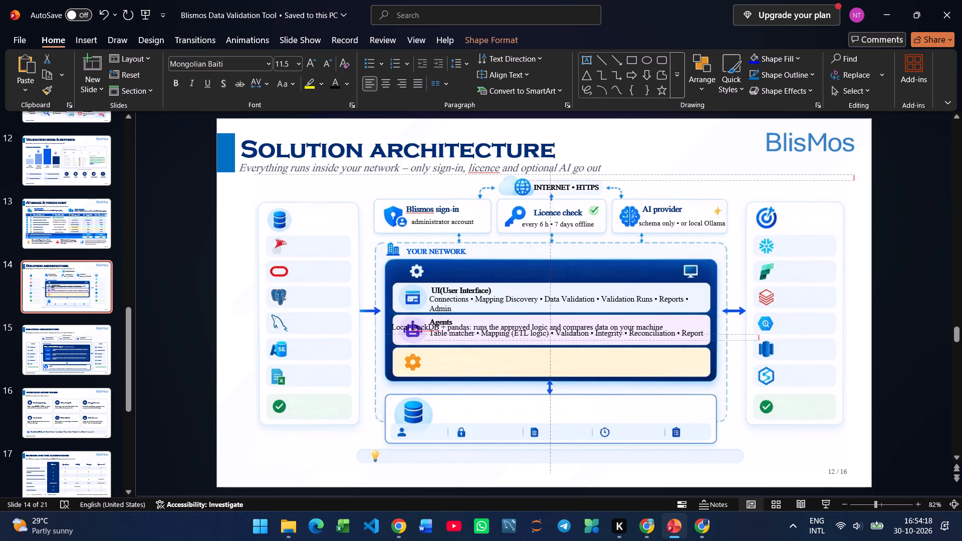
{"action": "left_click_drag", "start_coordinate": [601, 342], "coordinate": [629, 375]}
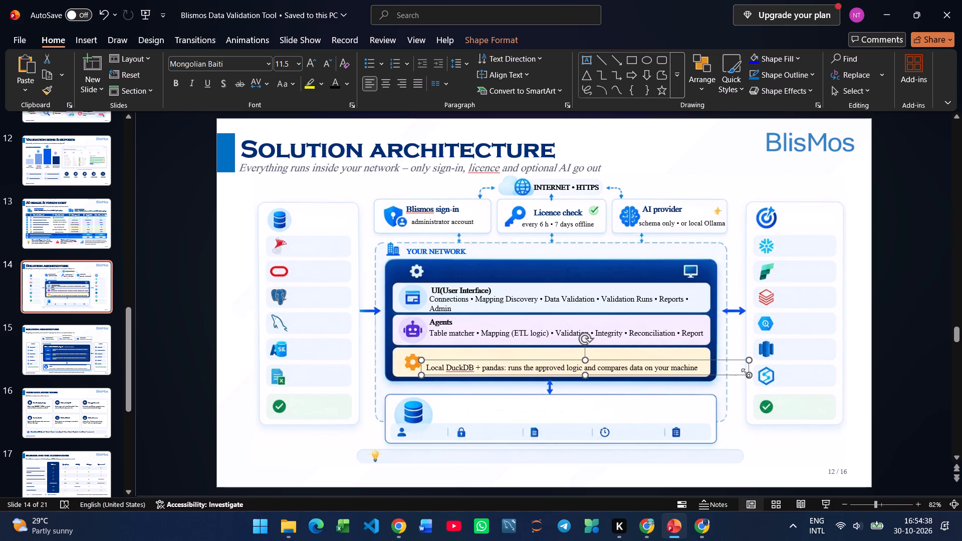
Narrow the "Local DuckDB + pandas" text box so it fits within the yellow row.
{"action": "left_click_drag", "start_coordinate": [750, 374], "coordinate": [736, 378]}
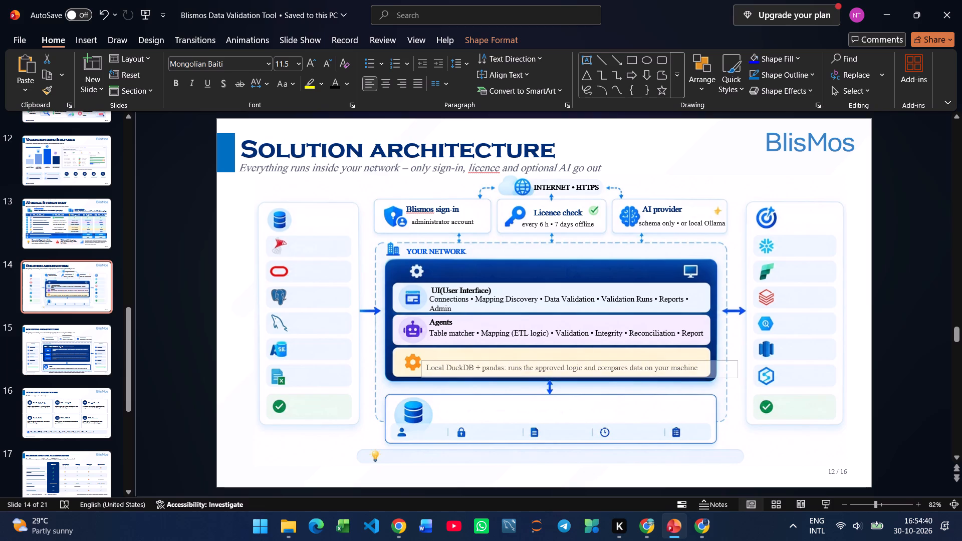
{"action": "left_click_drag", "start_coordinate": [736, 378], "coordinate": [704, 374]}
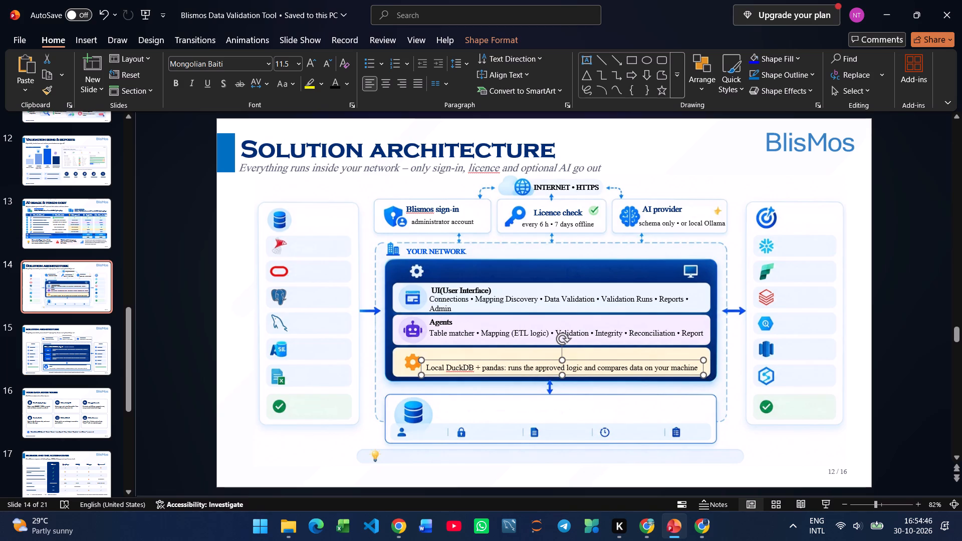
Copy slide 15's "Engine" label onto slide 14 as black 14 pt text in a narrowed box, above the "Local DuckDB" line.
{"action": "left_click", "coordinate": [31, 284]}
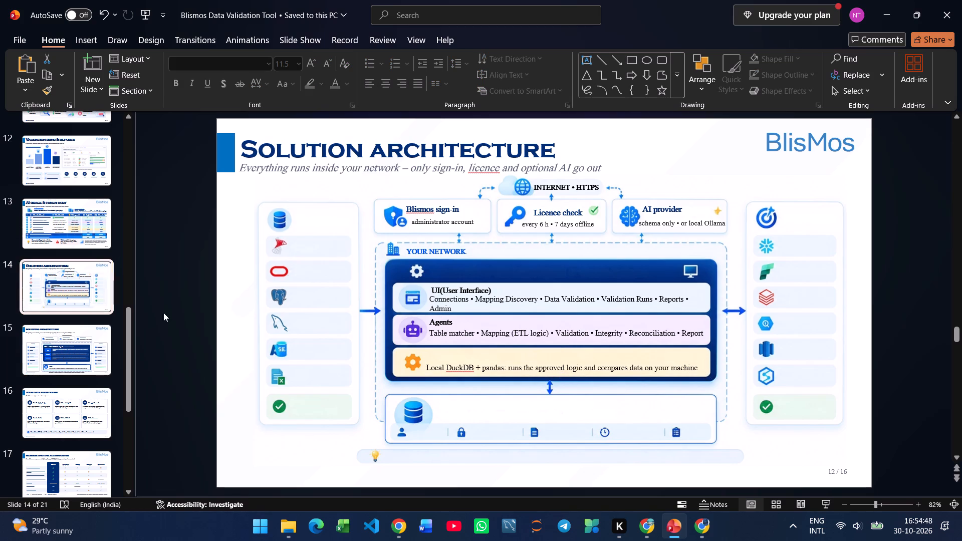
{"action": "left_click", "coordinate": [94, 350]}
{"action": "left_click", "coordinate": [408, 368]}
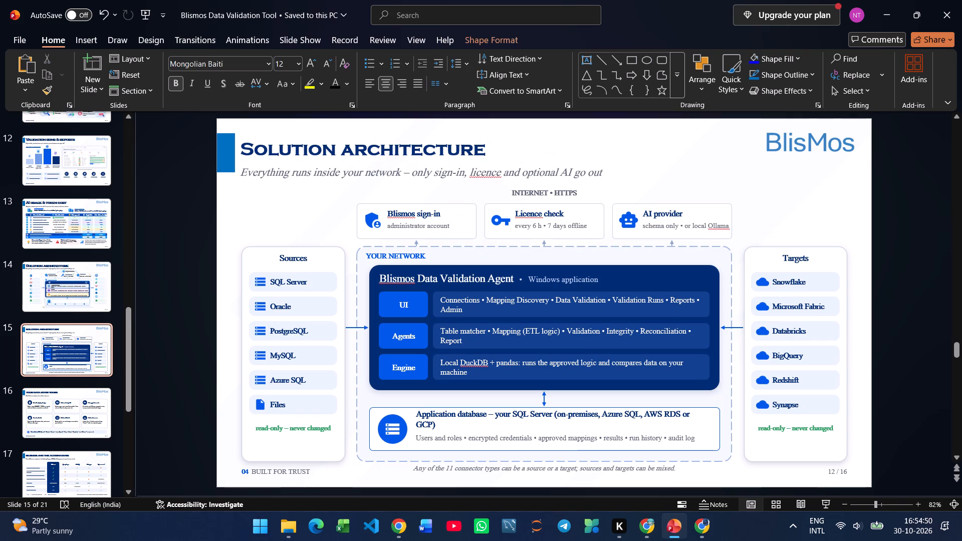
{"action": "key", "text": "ctrl+a"}
{"action": "key", "text": "ctrl+c"}
{"action": "left_click", "coordinate": [61, 273]}
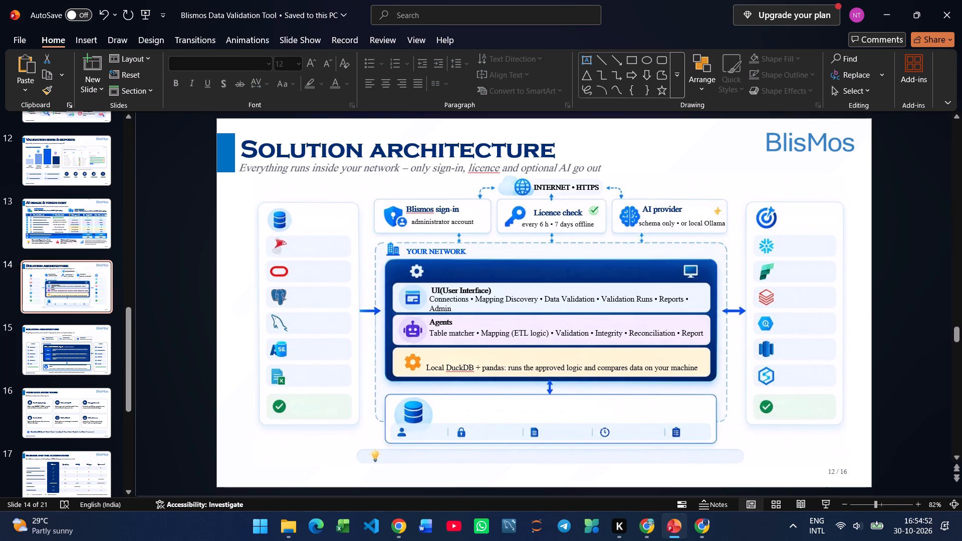
{"action": "key", "text": "ctrl+v"}
{"action": "left_click", "coordinate": [555, 311]}
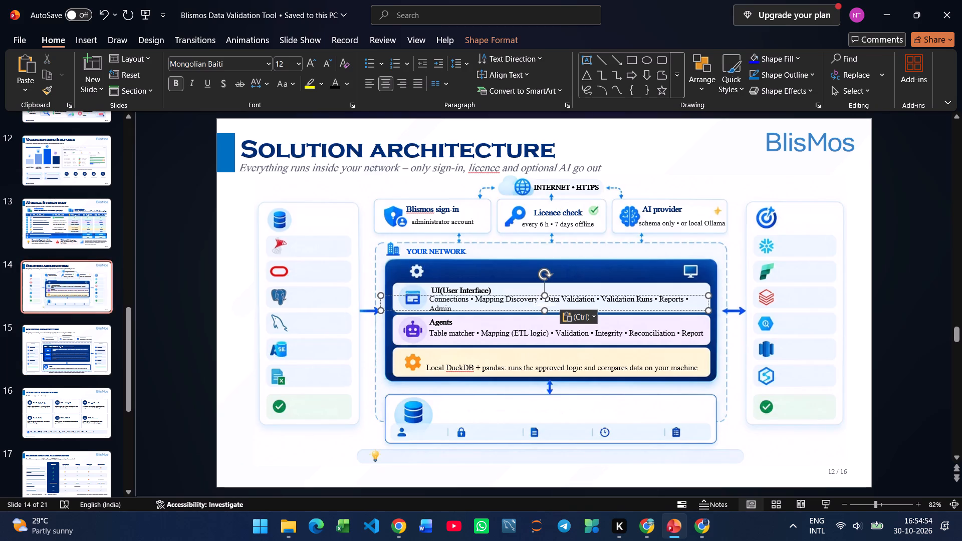
{"action": "left_click", "coordinate": [333, 83]}
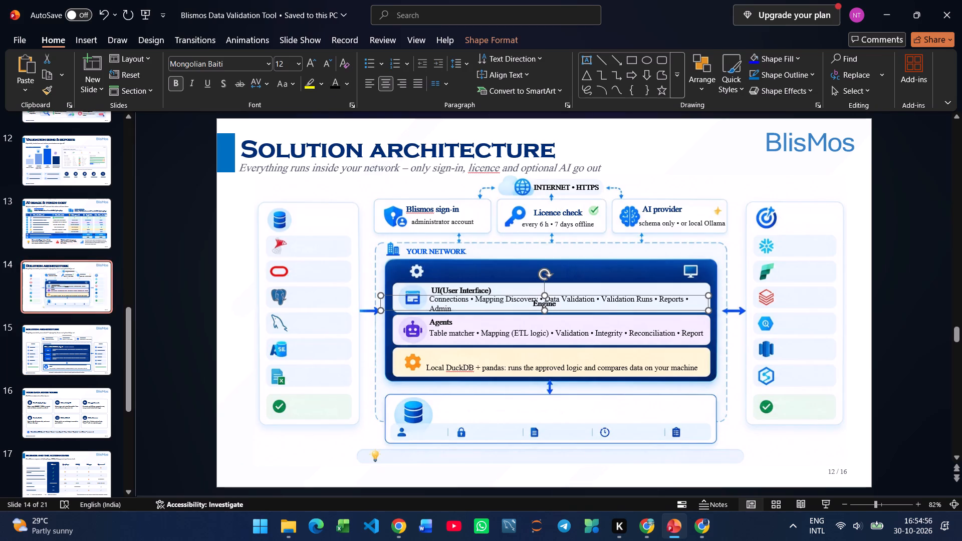
{"action": "left_click_drag", "start_coordinate": [707, 309], "coordinate": [444, 312]}
{"action": "left_click", "coordinate": [309, 60]}
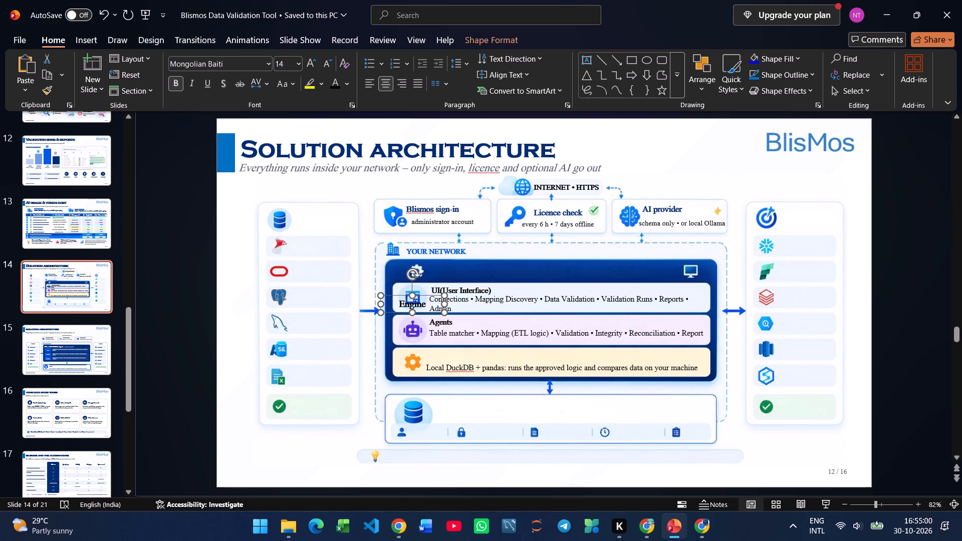
{"action": "left_click_drag", "start_coordinate": [424, 310], "coordinate": [454, 363]}
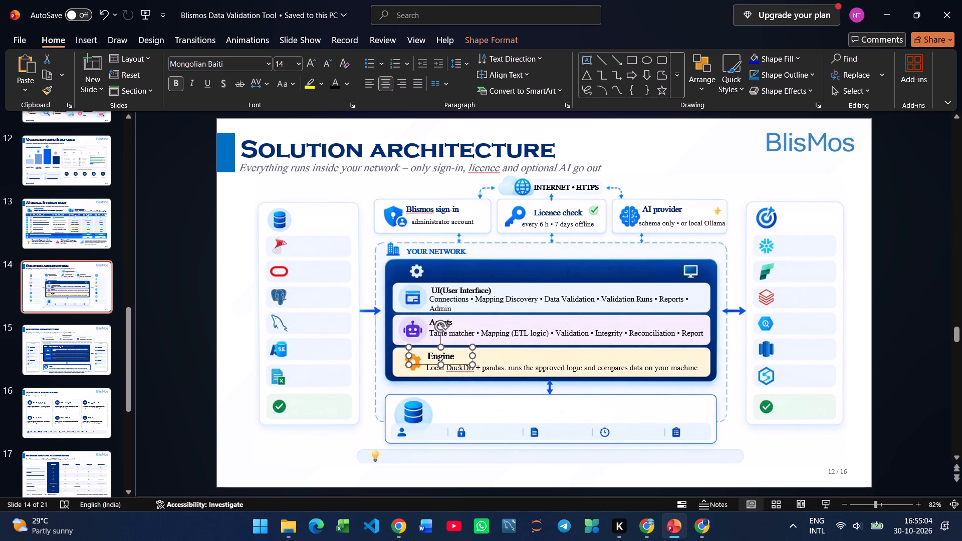
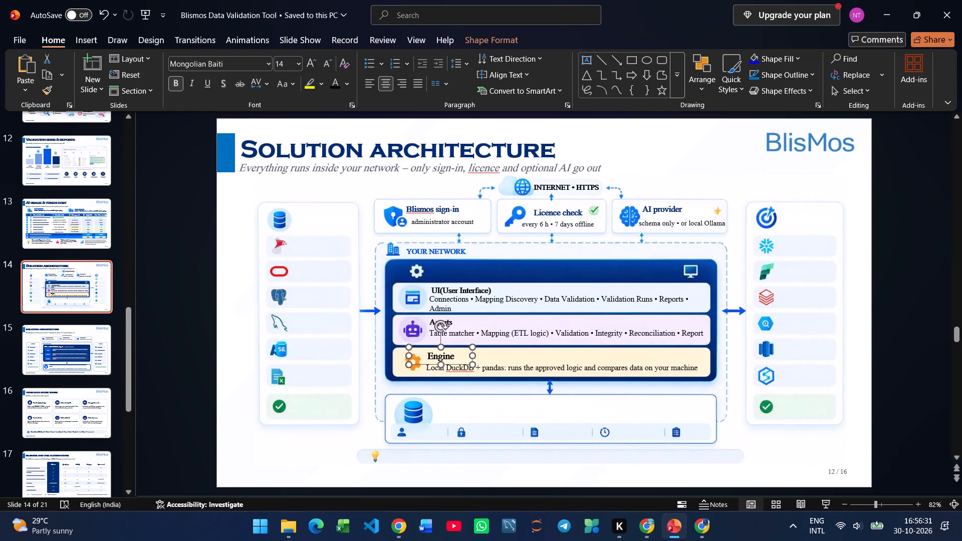
Enlarge the "UI(User Interface)" label to 14 pt and widen its box so the text fits on one line.
{"action": "left_click", "coordinate": [451, 289]}
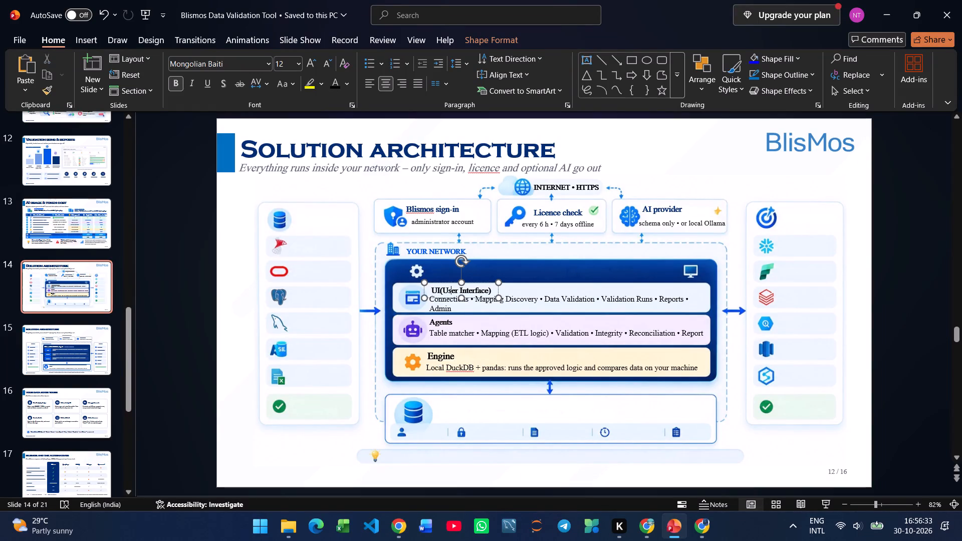
{"action": "left_click", "coordinate": [452, 297]}
{"action": "left_click", "coordinate": [309, 67]}
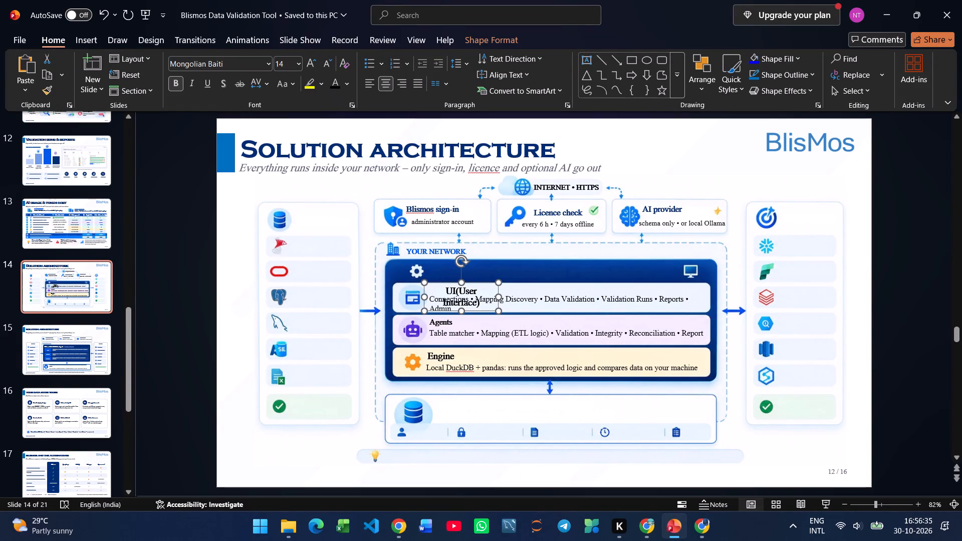
{"action": "left_click_drag", "start_coordinate": [497, 296], "coordinate": [519, 292]}
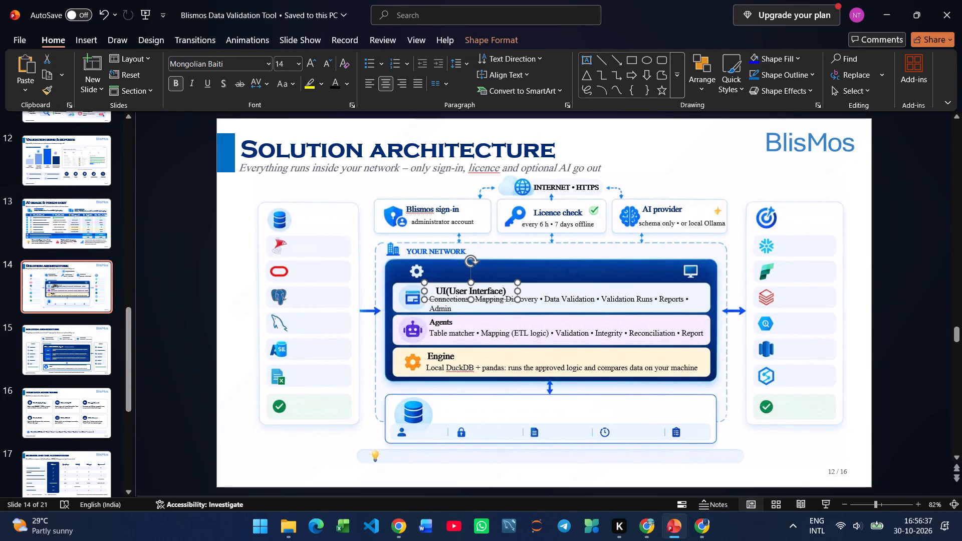
Enlarge the "Agents" label to 14 pt.
{"action": "left_click", "coordinate": [443, 322]}
{"action": "left_click", "coordinate": [452, 328]}
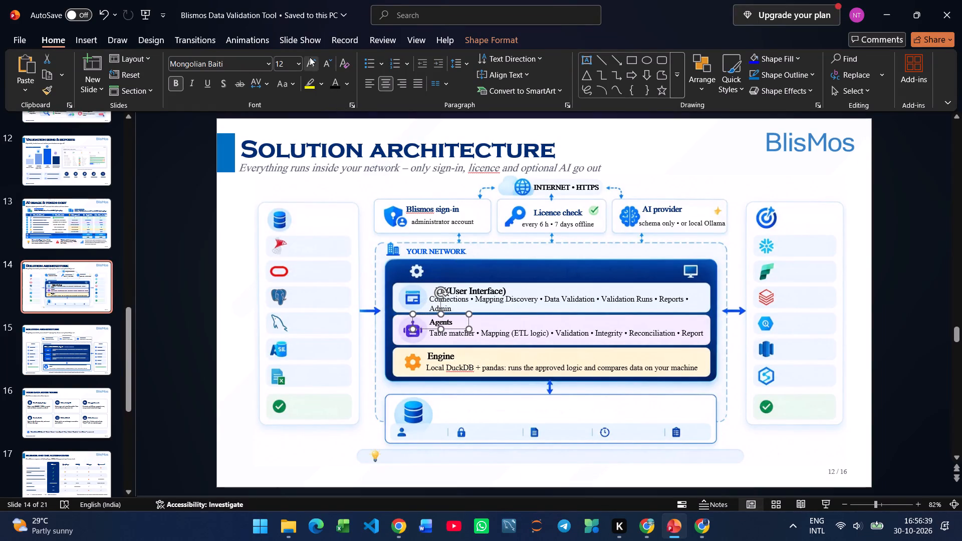
{"action": "left_click", "coordinate": [310, 57]}
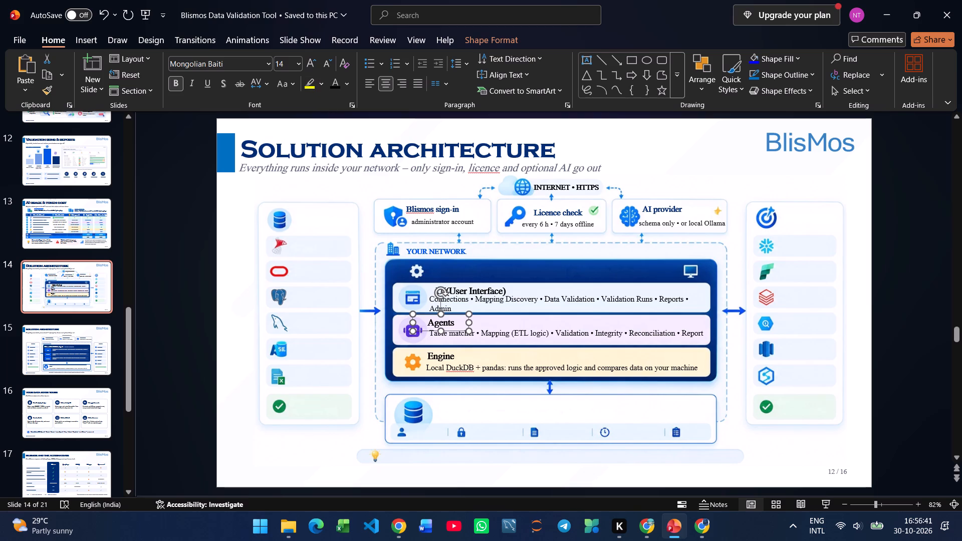
Copy slide 15's "Sources" heading onto slide 14 beside the database icon, in a narrowed box at 16 pt.
{"action": "left_click", "coordinate": [86, 363]}
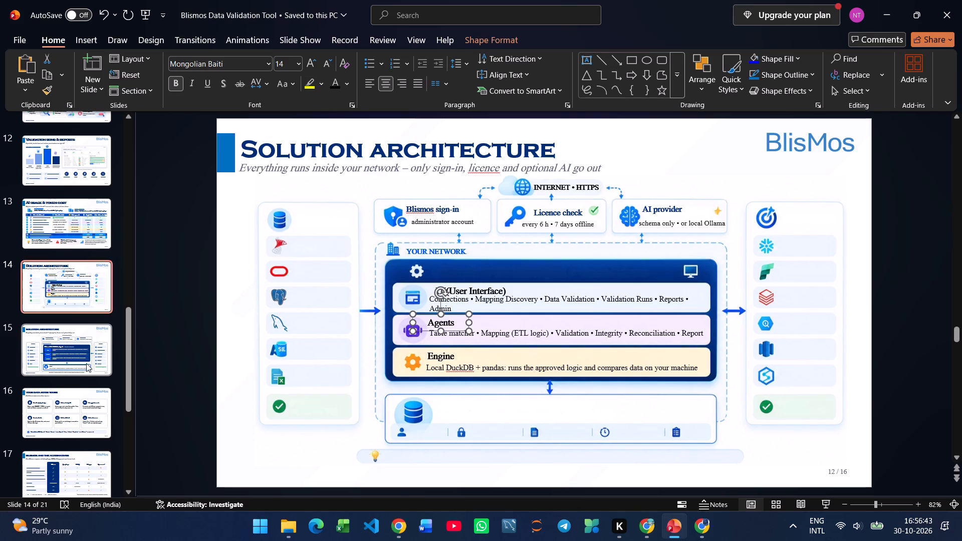
{"action": "left_click", "coordinate": [305, 257]}
{"action": "key", "text": "ctrl+a"}
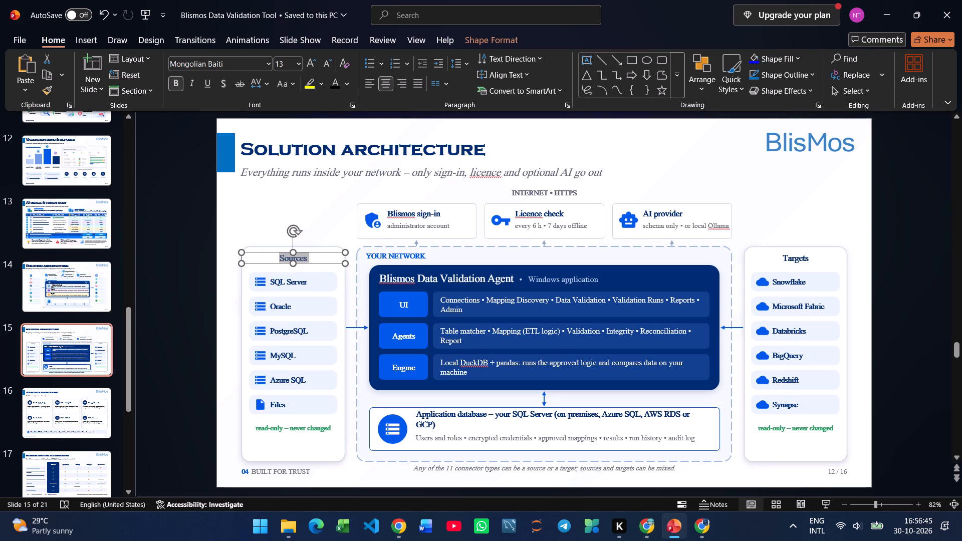
{"action": "key", "text": "ctrl+c"}
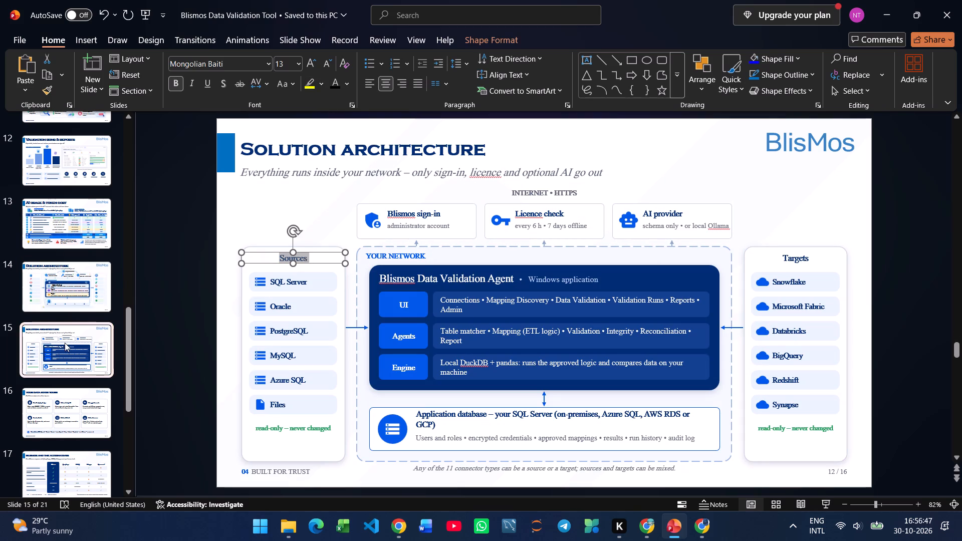
{"action": "left_click", "coordinate": [64, 296]}
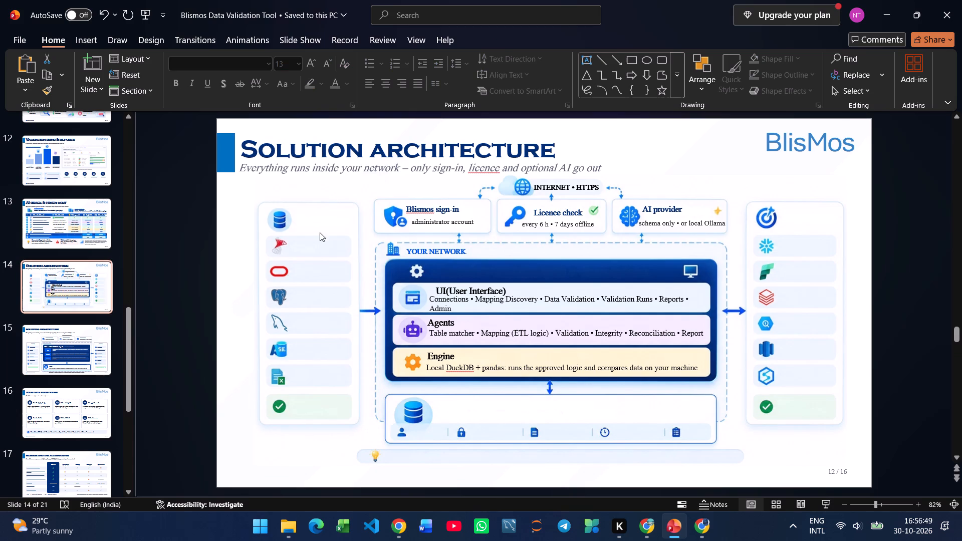
{"action": "key", "text": "ctrl+v"}
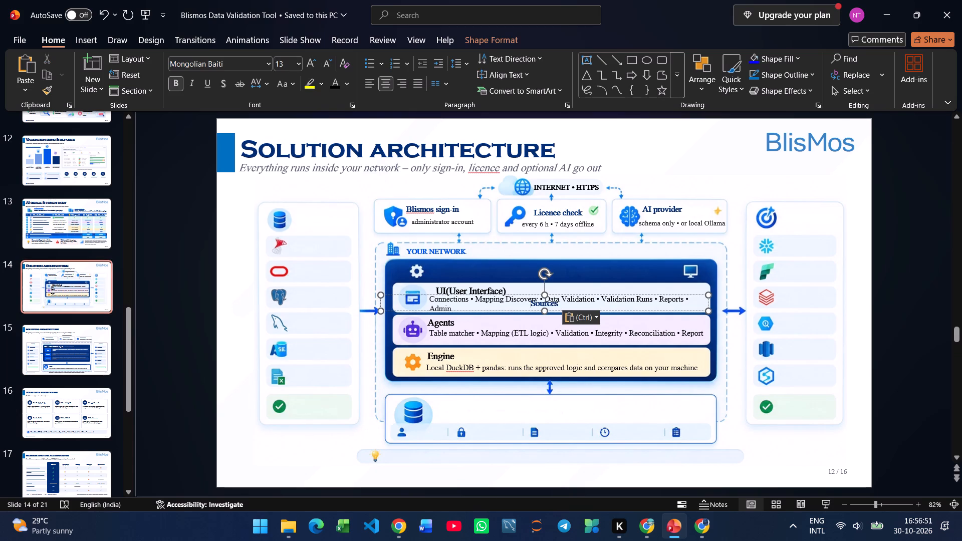
{"action": "left_click_drag", "start_coordinate": [708, 312], "coordinate": [431, 312]}
{"action": "left_click", "coordinate": [311, 64]}
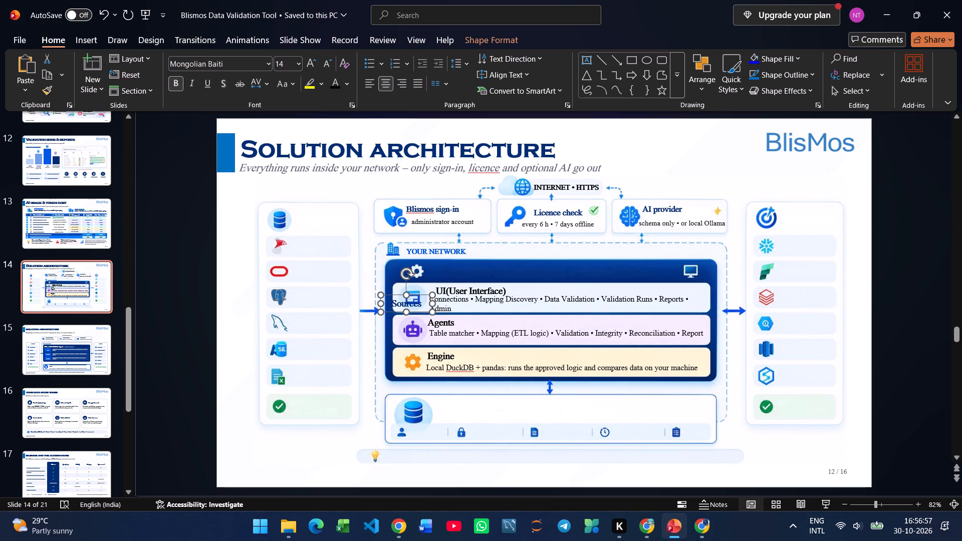
{"action": "left_click_drag", "start_coordinate": [420, 312], "coordinate": [326, 226]}
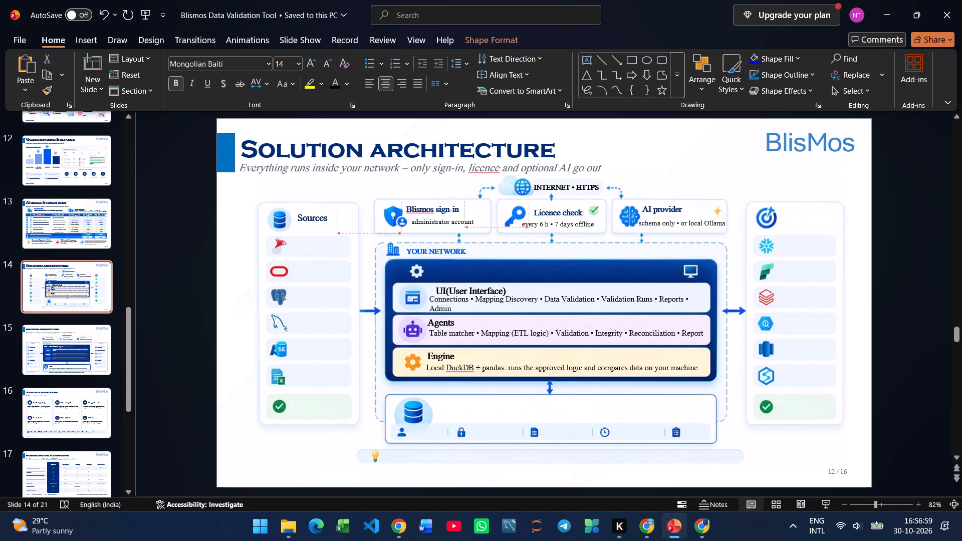
{"action": "left_click_drag", "start_coordinate": [326, 226], "coordinate": [329, 229]}
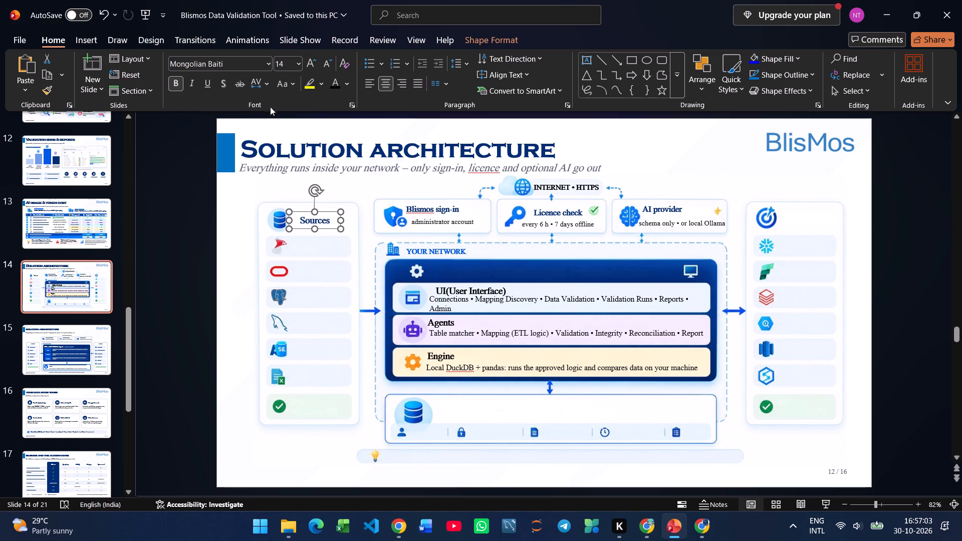
{"action": "left_click", "coordinate": [307, 58]}
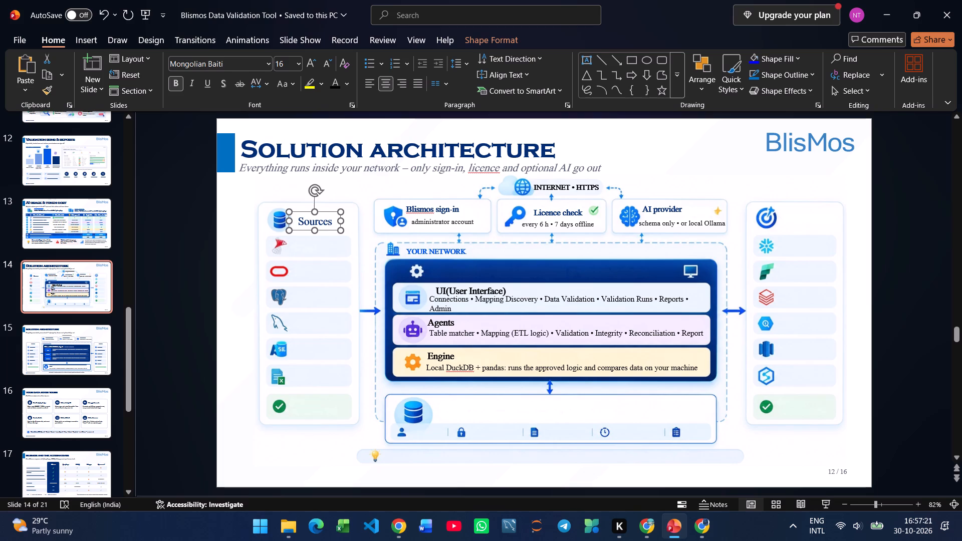
Copy slide 15's "SQL Server" label into the first row under "Sources" on slide 14, at 12 pt on one line.
{"action": "left_click", "coordinate": [60, 353]}
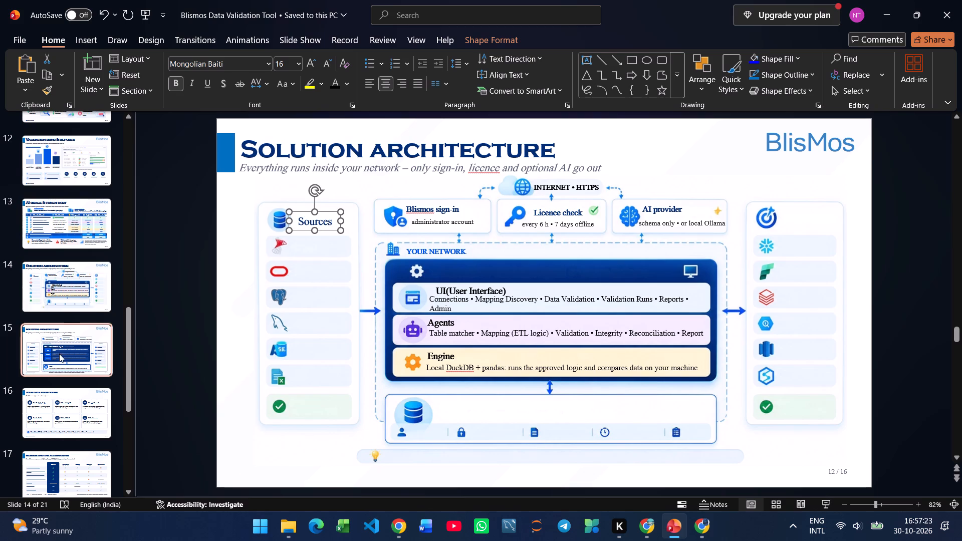
{"action": "left_click", "coordinate": [284, 280]}
{"action": "key", "text": "ctrl+a"}
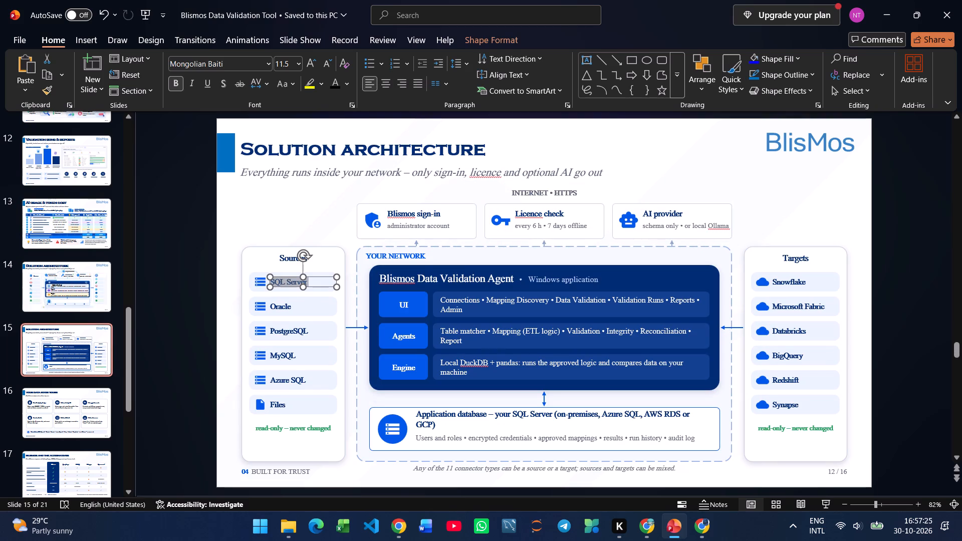
{"action": "key", "text": "ctrl+c"}
{"action": "left_click", "coordinate": [77, 286]}
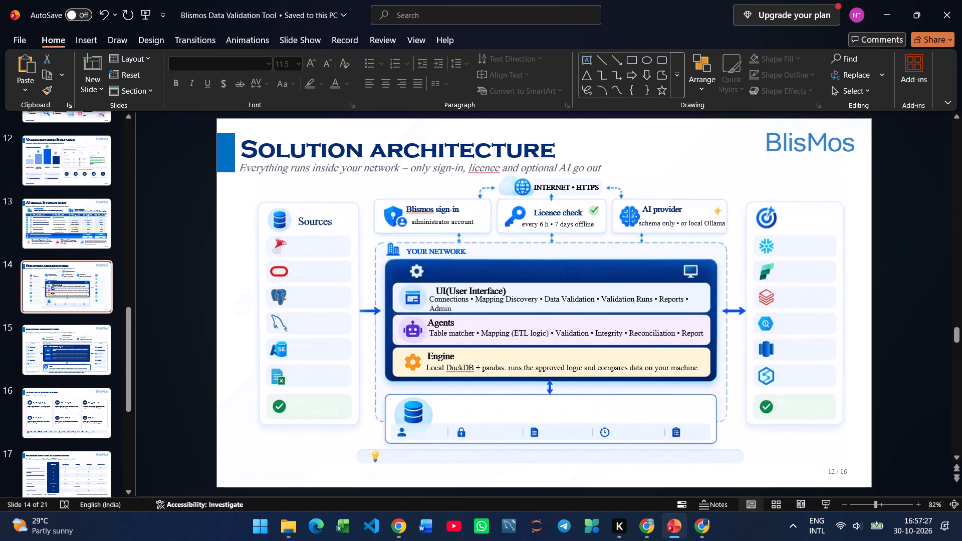
{"action": "key", "text": "ctrl+v"}
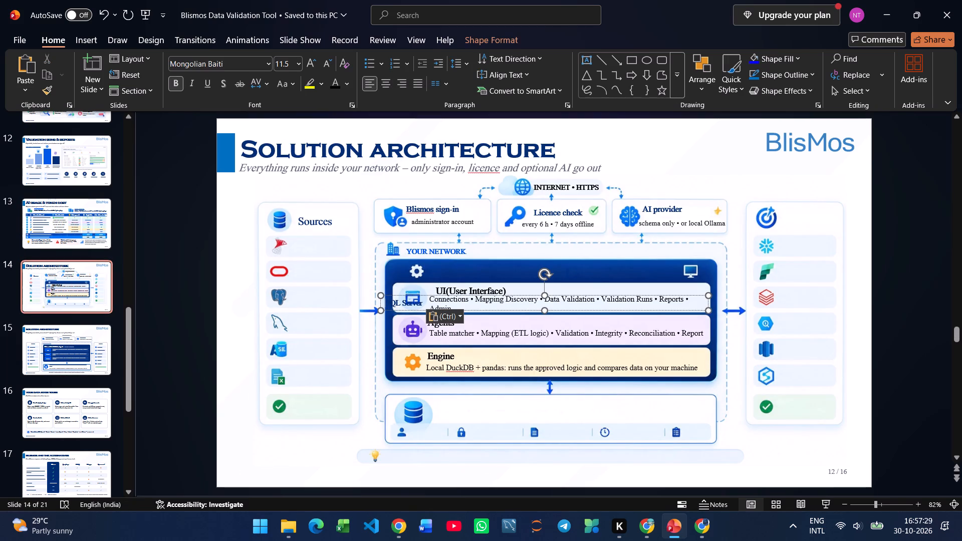
{"action": "left_click_drag", "start_coordinate": [708, 312], "coordinate": [429, 311]}
{"action": "left_click_drag", "start_coordinate": [418, 310], "coordinate": [325, 253]}
{"action": "left_click", "coordinate": [312, 60]}
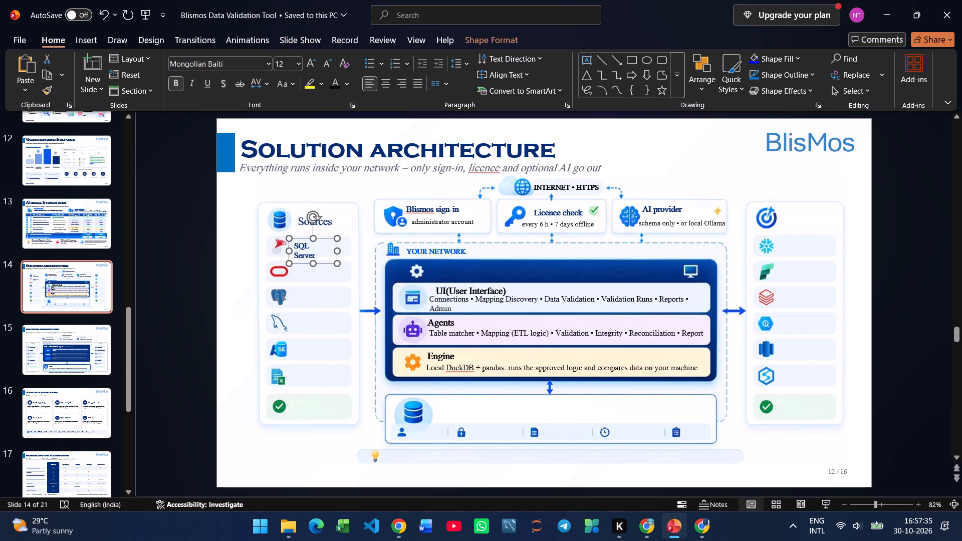
{"action": "left_click_drag", "start_coordinate": [336, 248], "coordinate": [353, 248]}
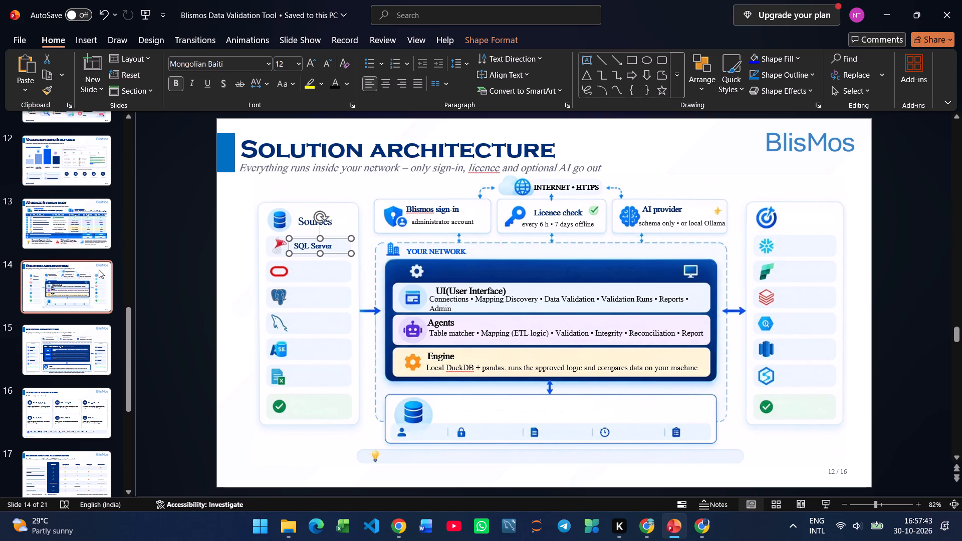
Copy slide 15's "Oracle" label onto slide 14 beside the red Oracle icon, in a narrowed box at 14 pt.
{"action": "left_click", "coordinate": [61, 347]}
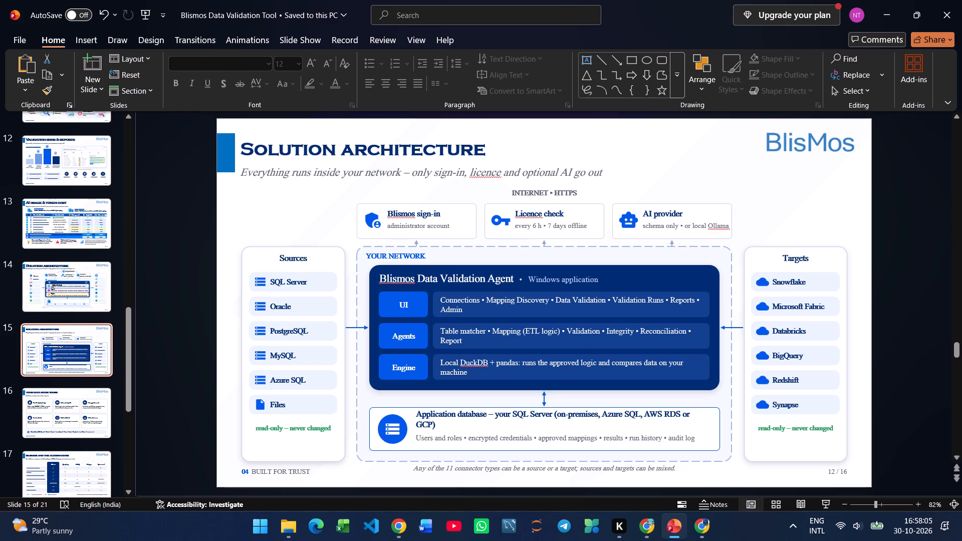
{"action": "left_click", "coordinate": [286, 305]}
{"action": "key", "text": "ctrl+a"}
{"action": "key", "text": "ctrl+c"}
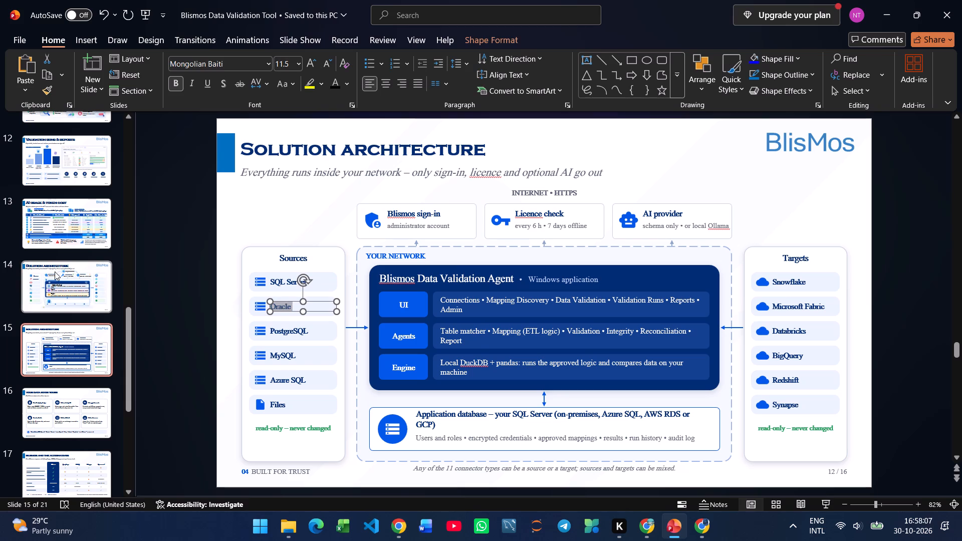
{"action": "left_click", "coordinate": [66, 285]}
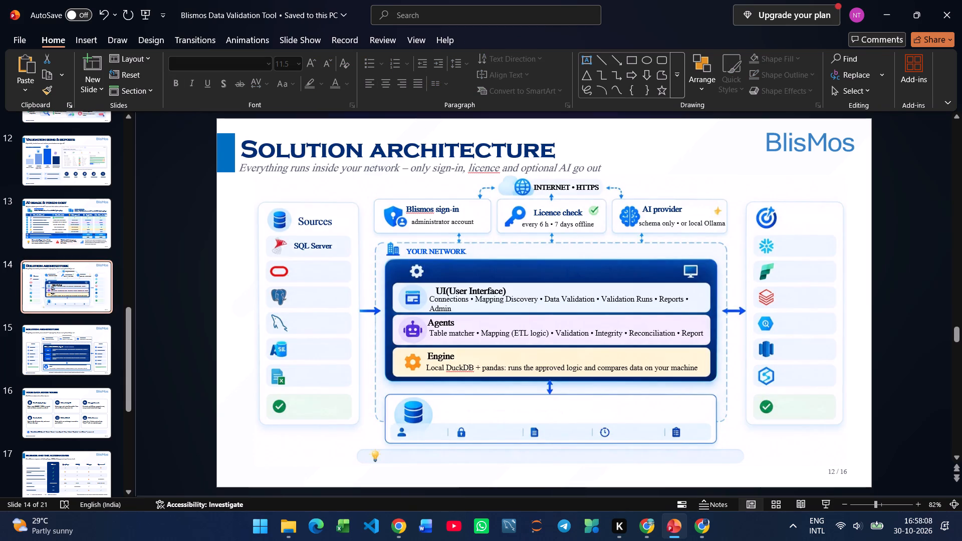
{"action": "key", "text": "ctrl+v"}
{"action": "left_click_drag", "start_coordinate": [708, 310], "coordinate": [694, 311]}
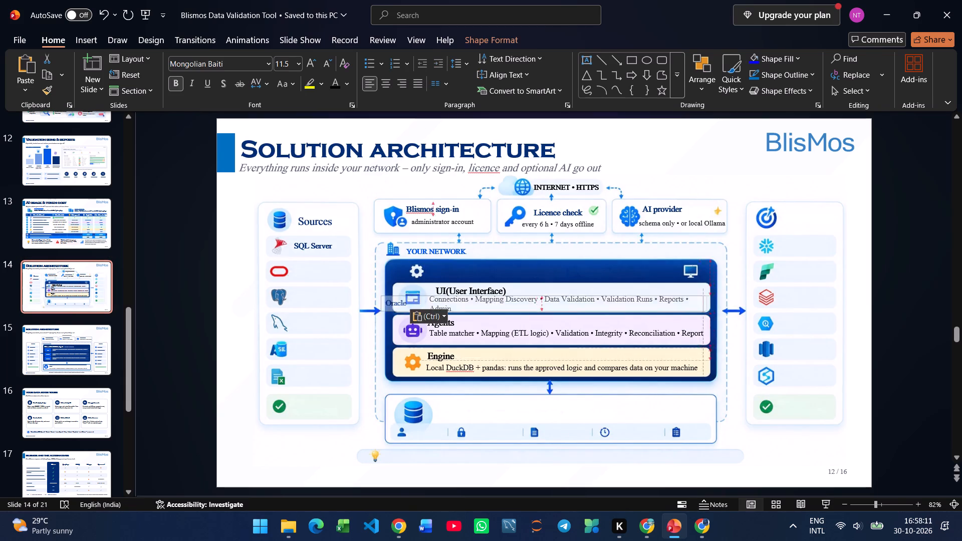
{"action": "left_click_drag", "start_coordinate": [694, 311], "coordinate": [578, 318]}
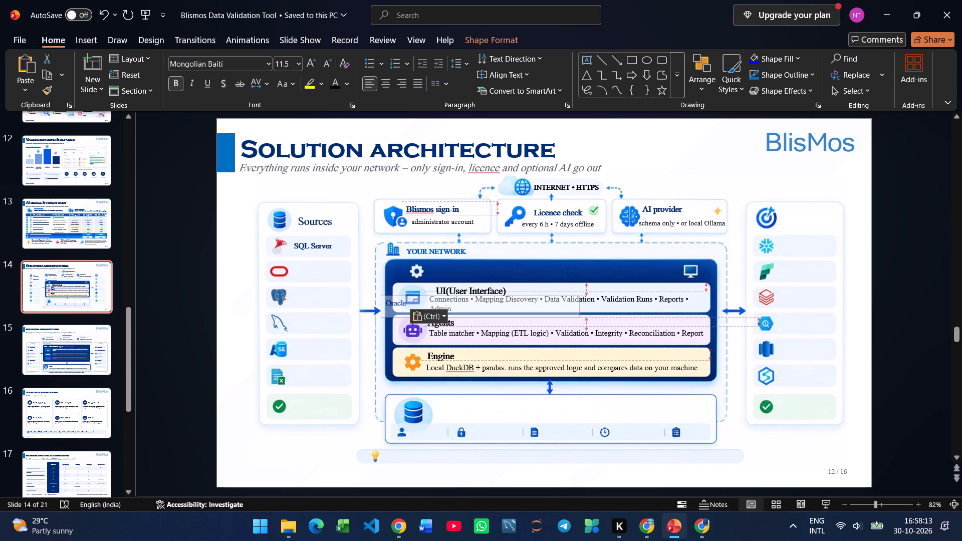
{"action": "left_click_drag", "start_coordinate": [578, 318], "coordinate": [569, 318]}
{"action": "left_click_drag", "start_coordinate": [569, 318], "coordinate": [542, 316]}
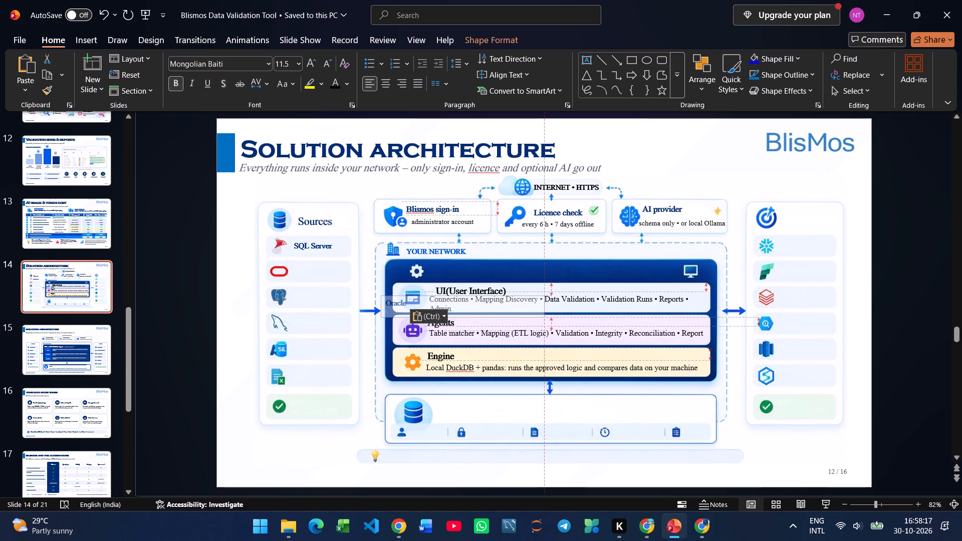
{"action": "left_click_drag", "start_coordinate": [542, 316], "coordinate": [426, 314]}
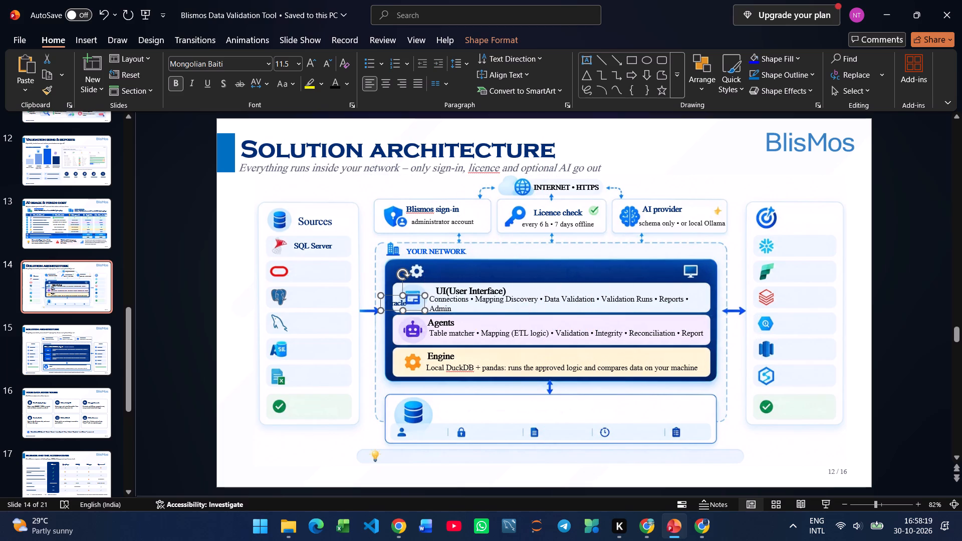
{"action": "left_click", "coordinate": [311, 63]}
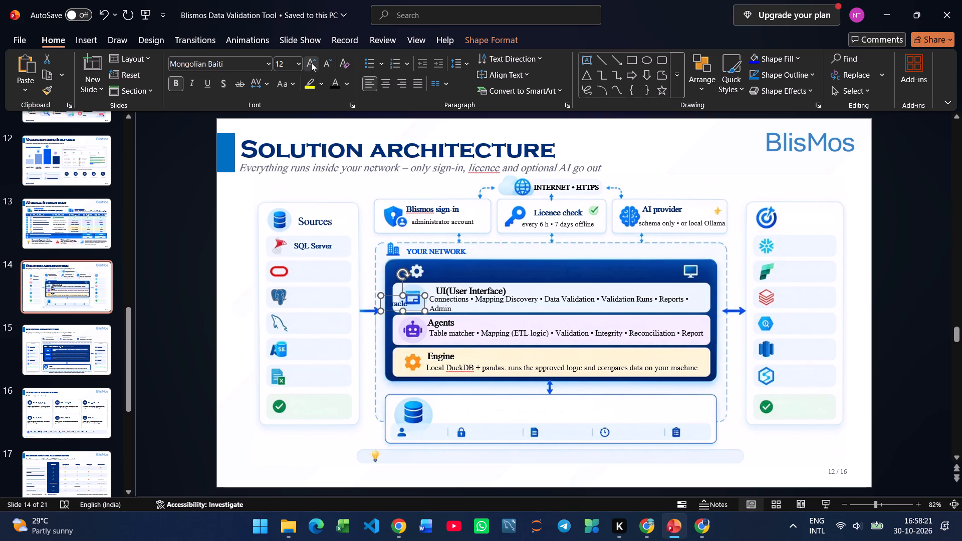
{"action": "left_click", "coordinate": [311, 63]}
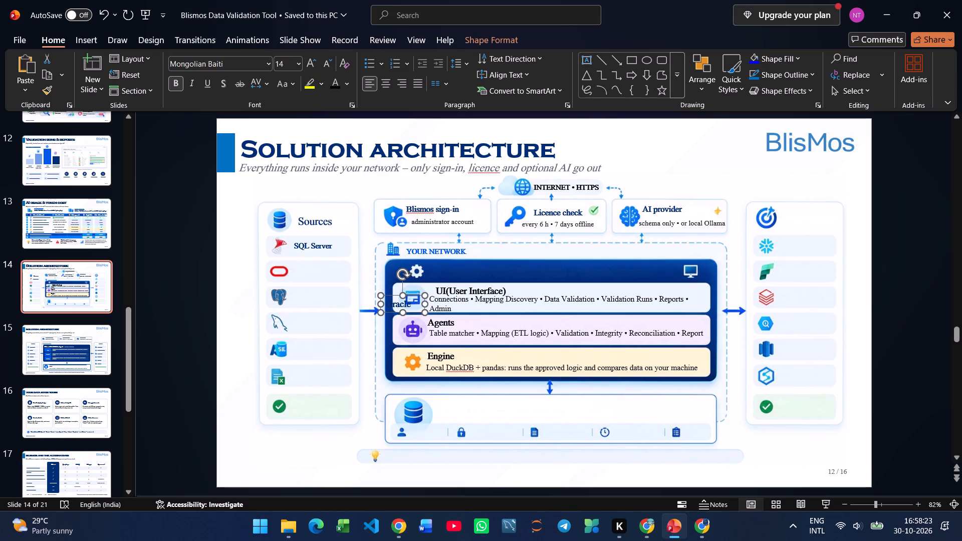
{"action": "left_click_drag", "start_coordinate": [395, 312], "coordinate": [304, 279]}
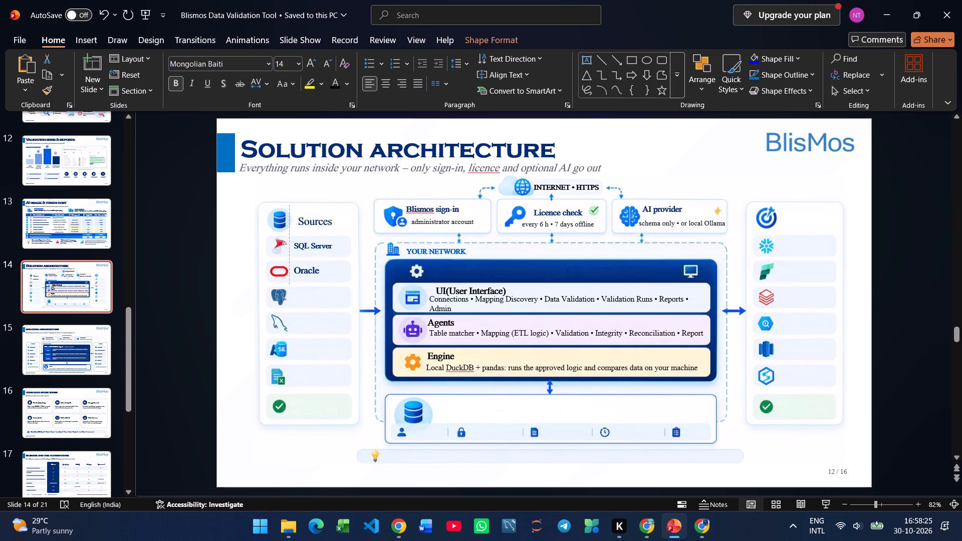
{"action": "left_click_drag", "start_coordinate": [304, 279], "coordinate": [304, 279]}
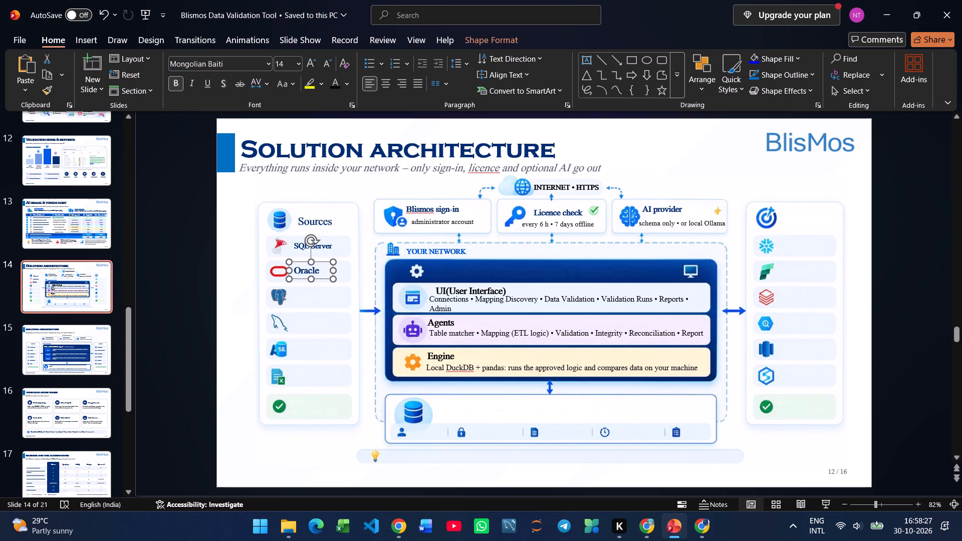
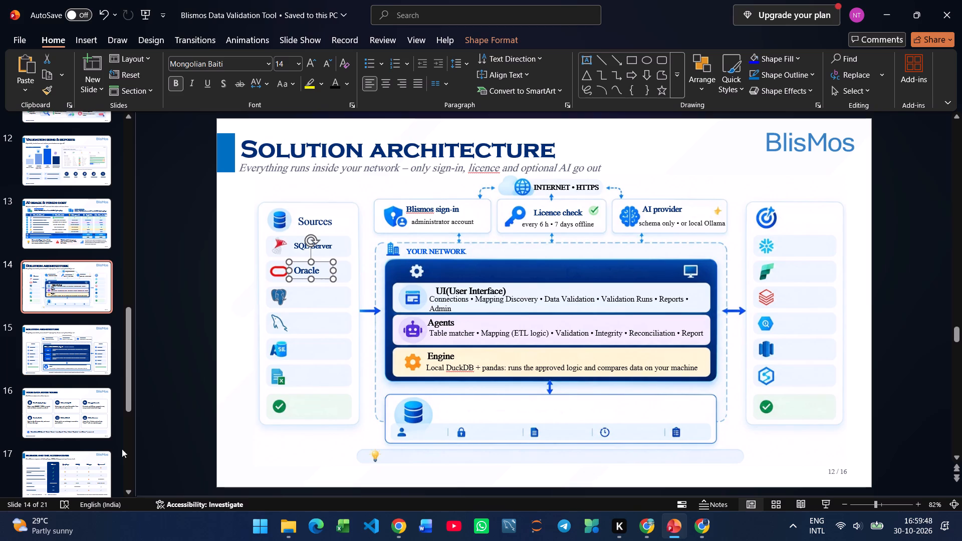
Copy slide 15's "PostgreSQL" label onto slide 14 beside the elephant icon, at 14 pt in a narrowed box that fits it on one line.
{"action": "left_click", "coordinate": [85, 363]}
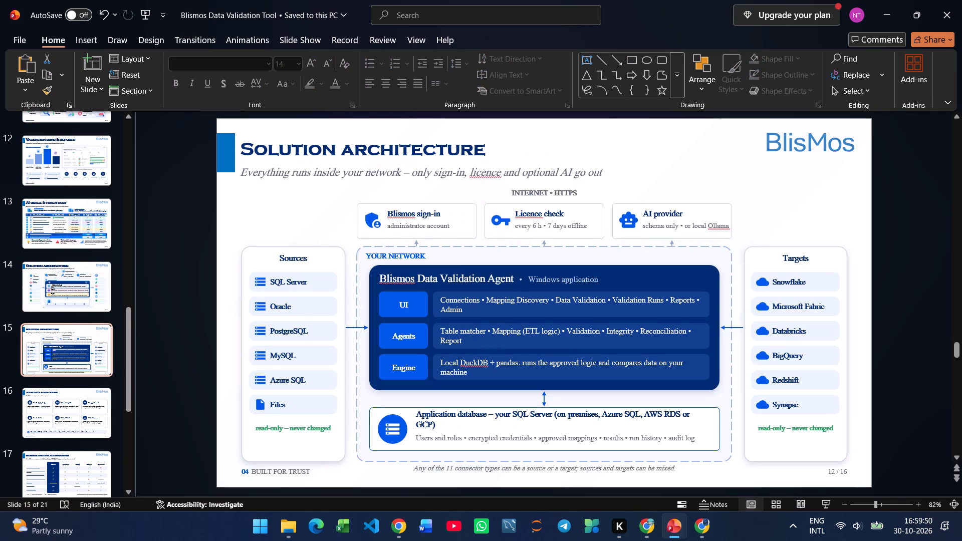
{"action": "left_click", "coordinate": [289, 328]}
{"action": "key", "text": "ctrl+a"}
{"action": "key", "text": "ctrl+c"}
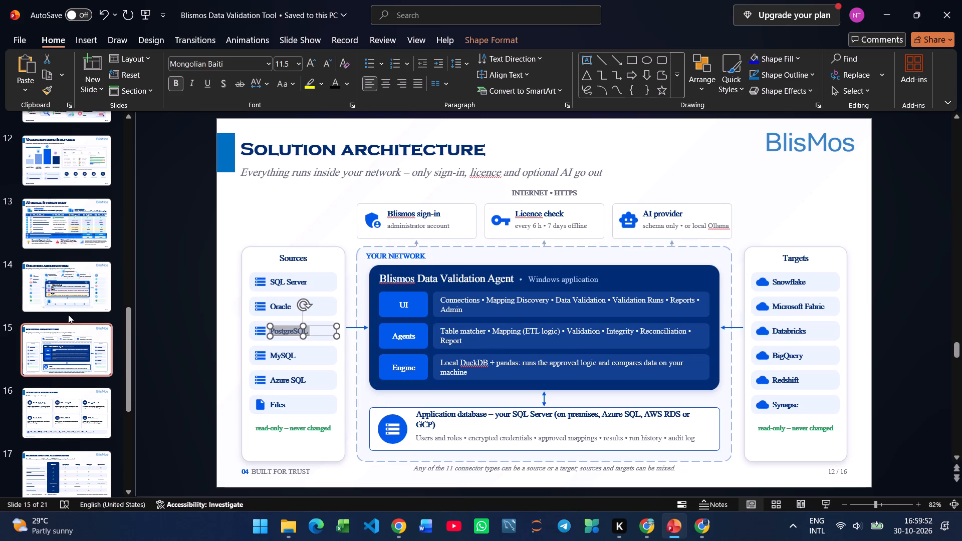
{"action": "left_click", "coordinate": [63, 299]}
{"action": "key", "text": "ctrl+v"}
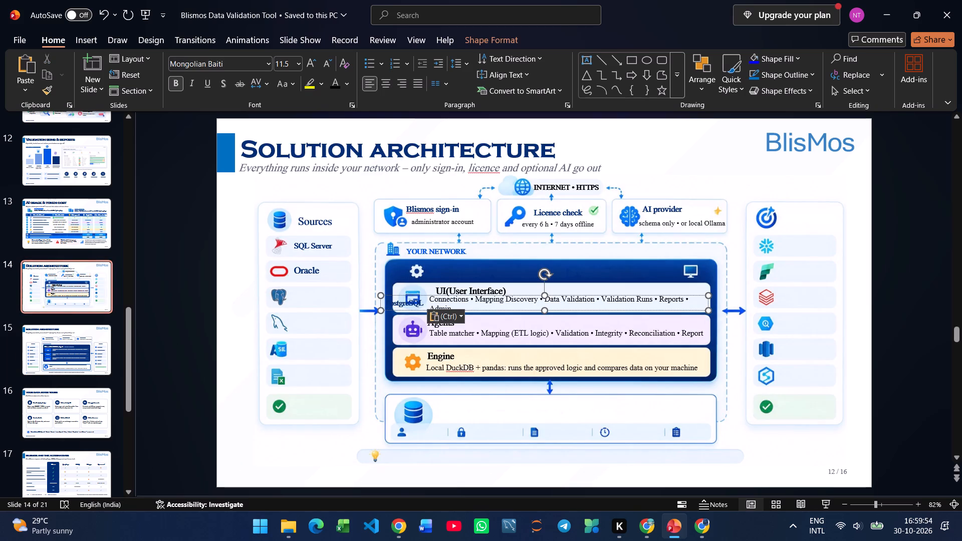
{"action": "left_click_drag", "start_coordinate": [707, 311], "coordinate": [423, 310]}
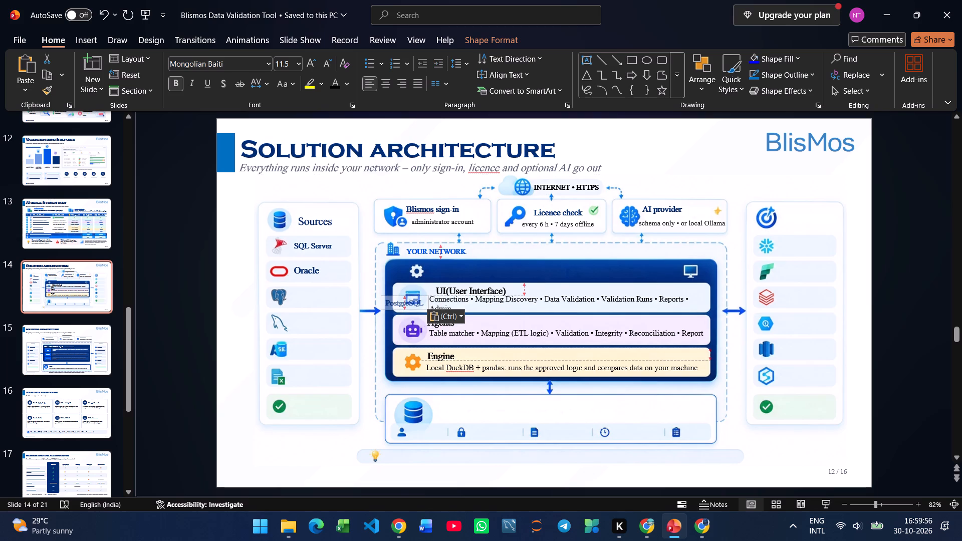
{"action": "left_click_drag", "start_coordinate": [423, 310], "coordinate": [434, 309]}
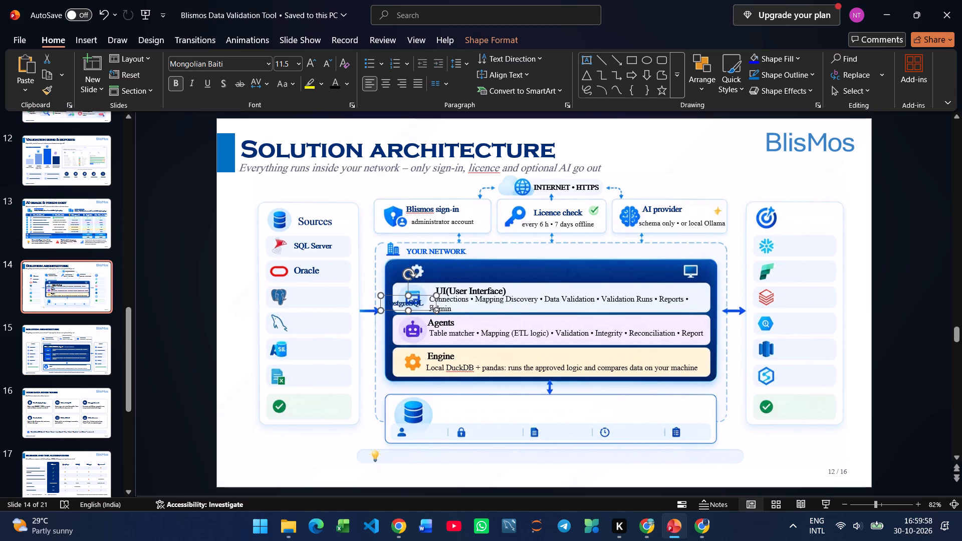
{"action": "left_click", "coordinate": [314, 67]}
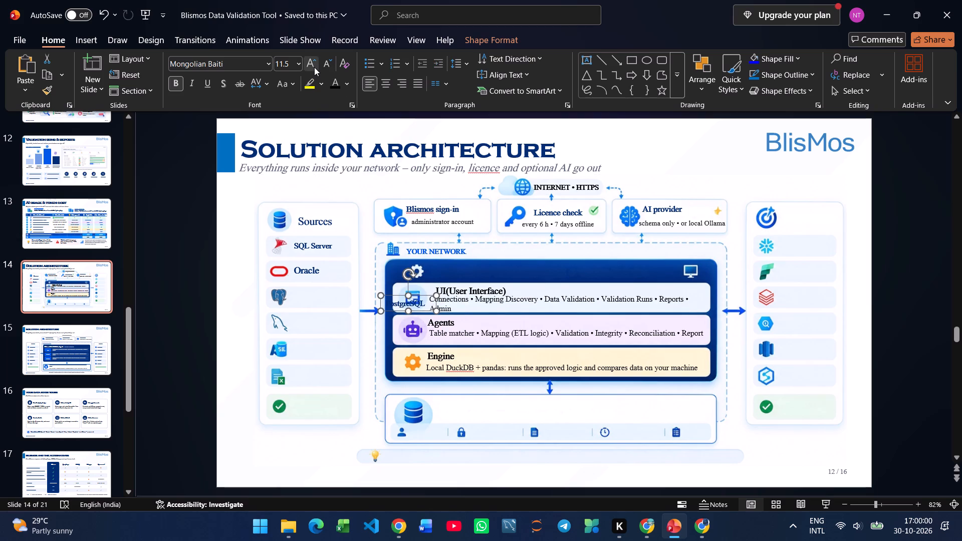
{"action": "left_click_drag", "start_coordinate": [421, 313], "coordinate": [421, 313]}
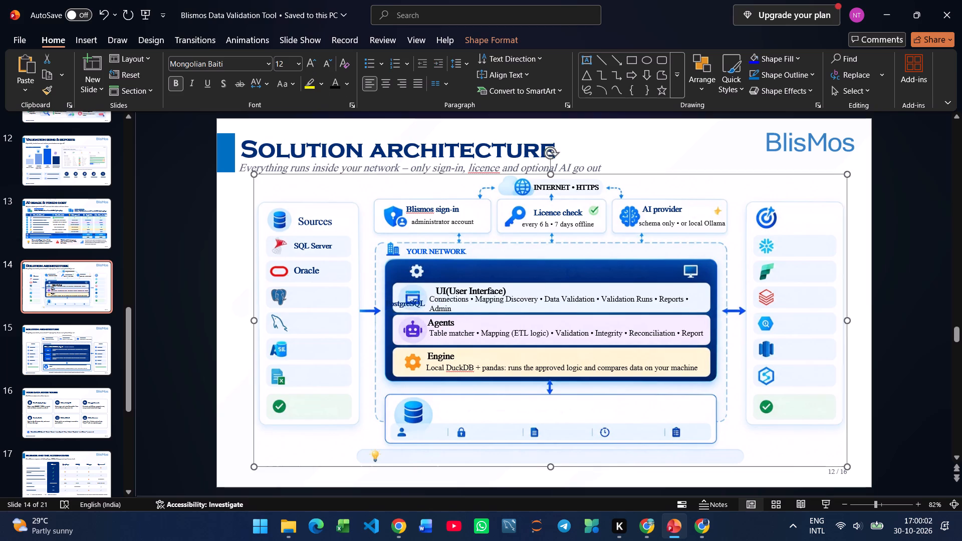
{"action": "left_click_drag", "start_coordinate": [421, 313], "coordinate": [389, 302]}
{"action": "key", "text": "ctrl+z"}
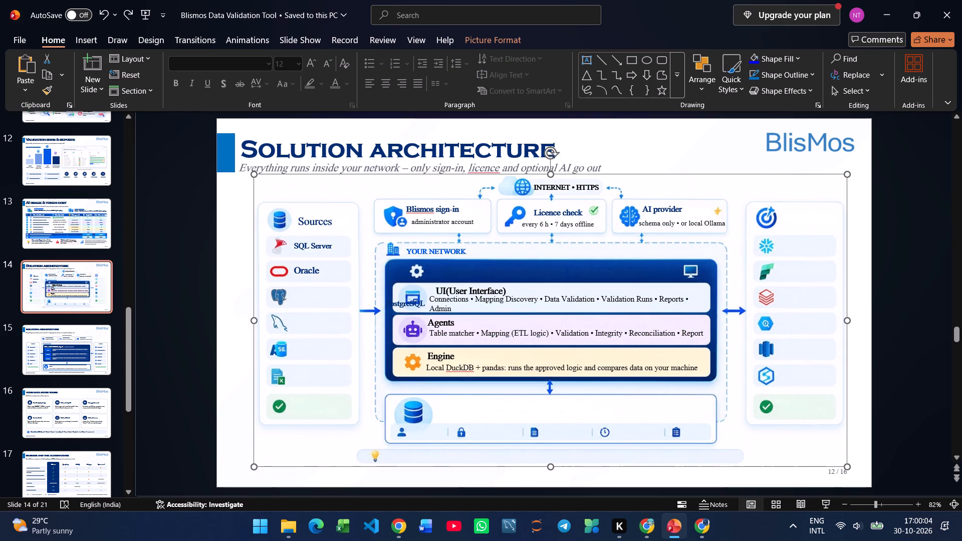
{"action": "left_click", "coordinate": [409, 304]}
{"action": "left_click_drag", "start_coordinate": [398, 312], "coordinate": [316, 303]}
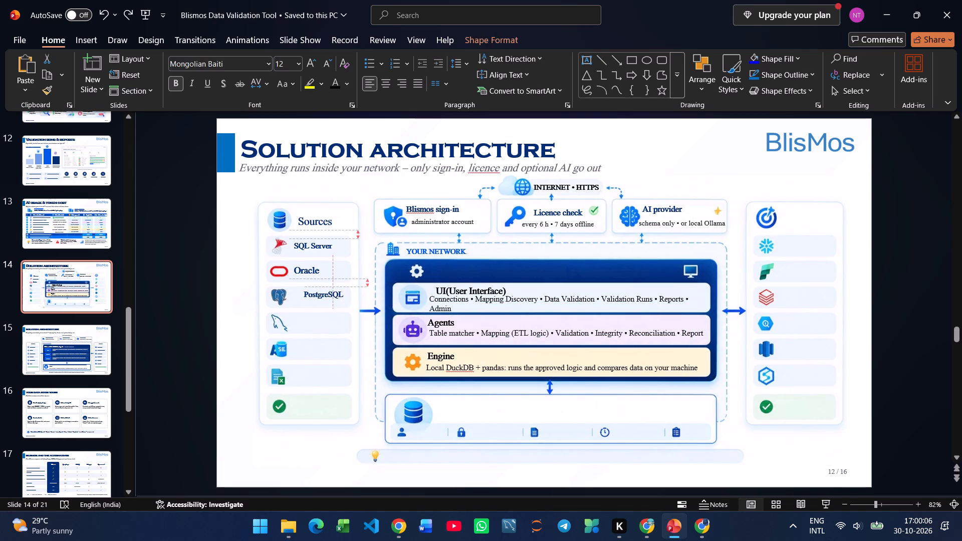
{"action": "left_click_drag", "start_coordinate": [316, 303], "coordinate": [306, 307]}
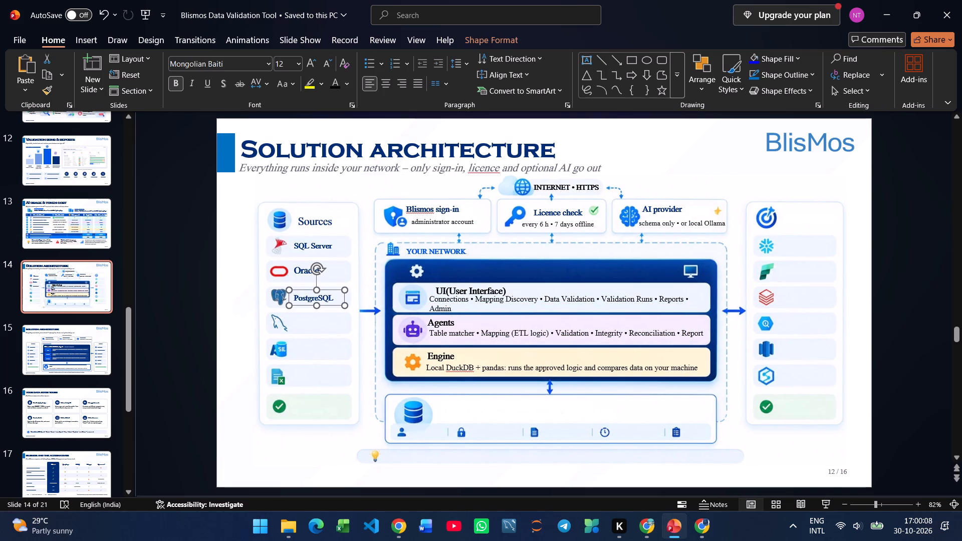
{"action": "left_click", "coordinate": [314, 67]}
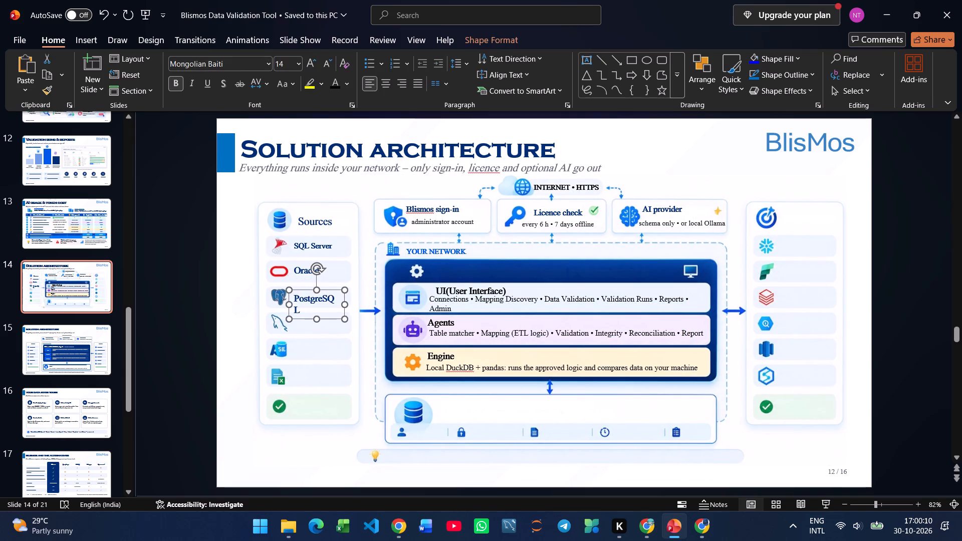
{"action": "left_click_drag", "start_coordinate": [345, 304], "coordinate": [352, 304]}
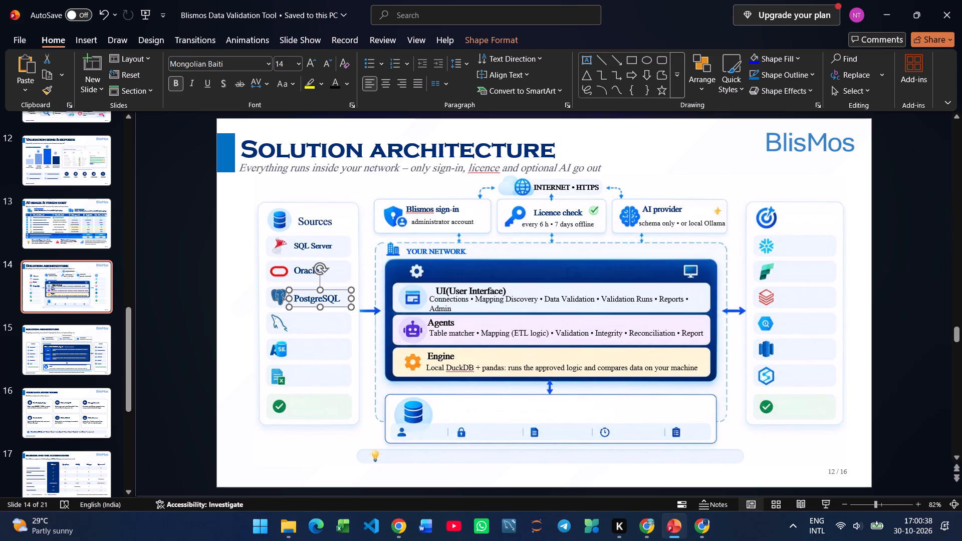
Copy slide 15's "MySQL" label onto slide 14 beside the dolphin icon, in a narrowed box at 14 pt.
{"action": "left_click", "coordinate": [66, 345]}
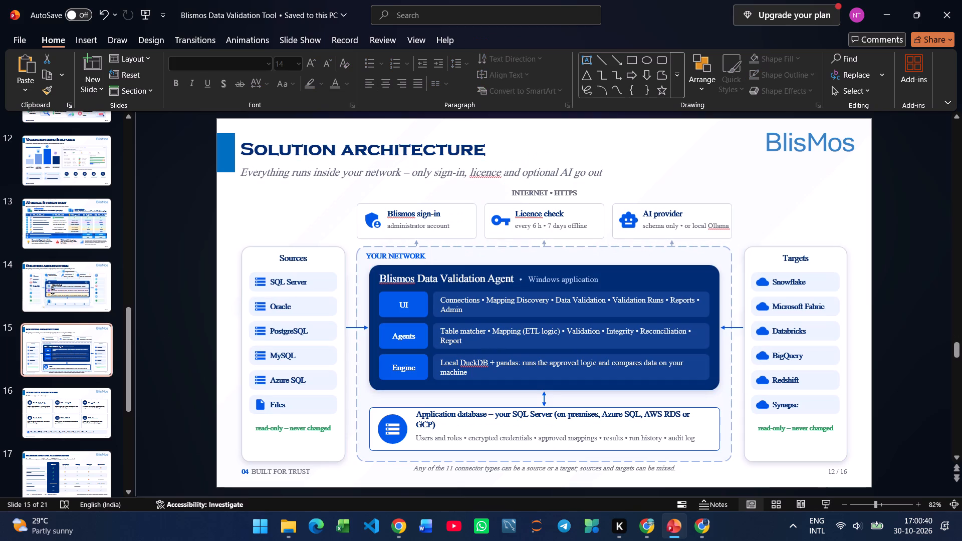
{"action": "left_click", "coordinate": [287, 357]}
{"action": "key", "text": "ctrl+a"}
{"action": "key", "text": "ctrl+c"}
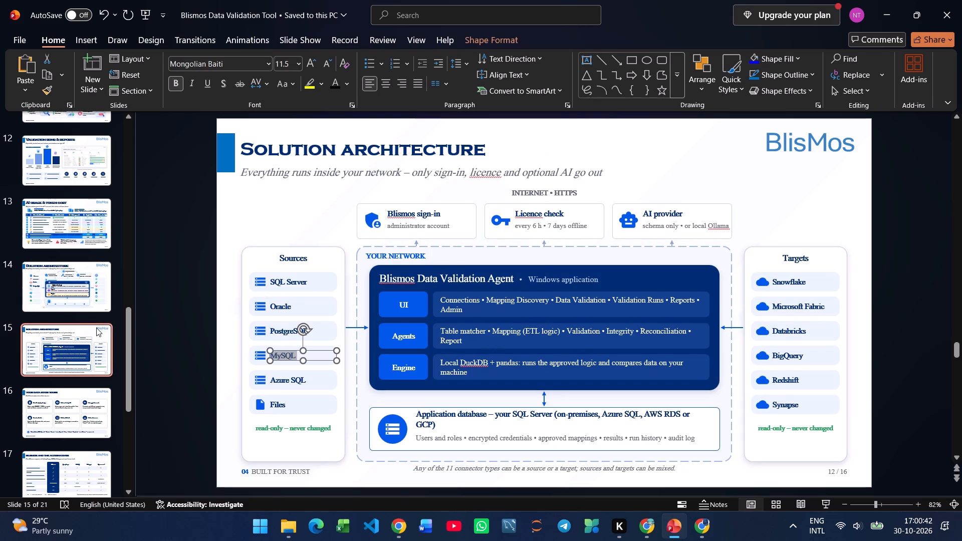
{"action": "left_click", "coordinate": [84, 307]}
{"action": "key", "text": "ctrl+v"}
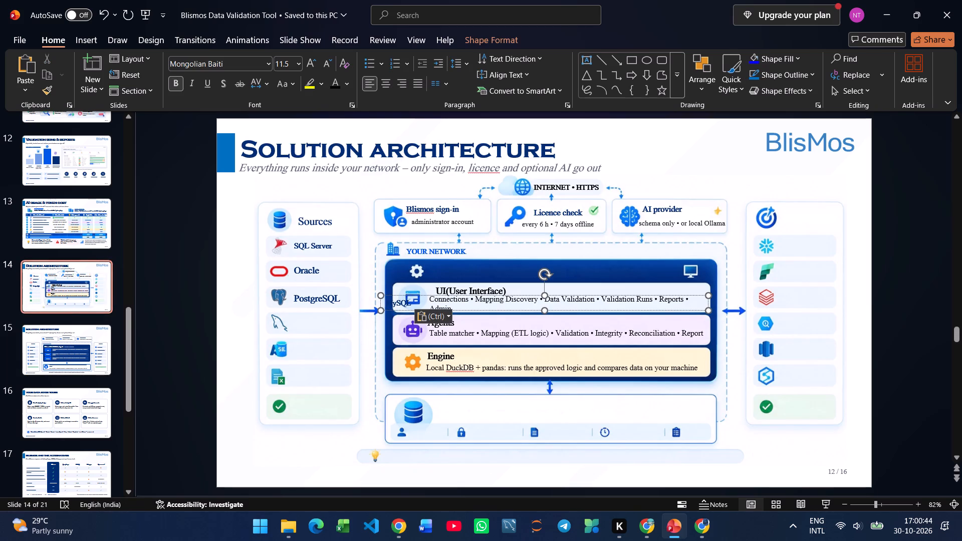
{"action": "left_click_drag", "start_coordinate": [708, 311], "coordinate": [458, 308]}
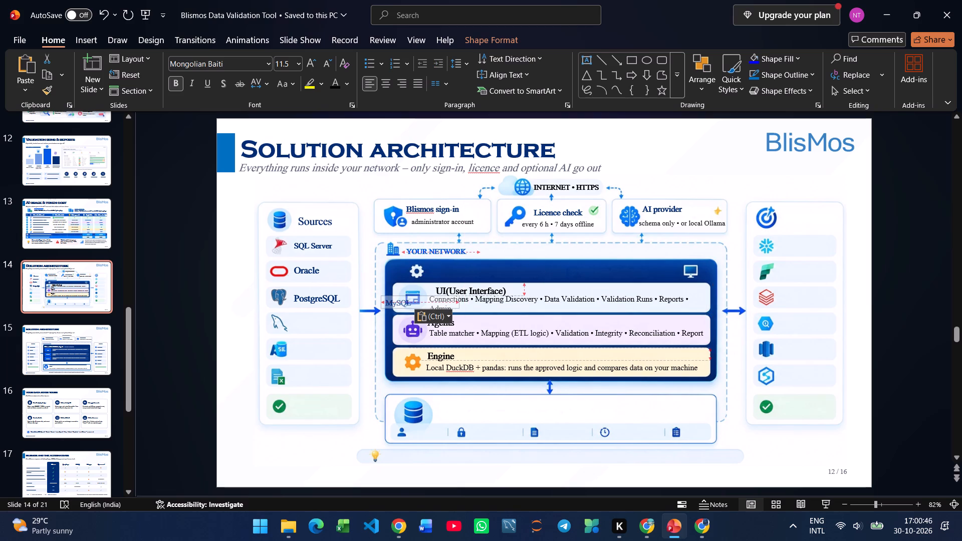
{"action": "left_click_drag", "start_coordinate": [458, 308], "coordinate": [413, 309]}
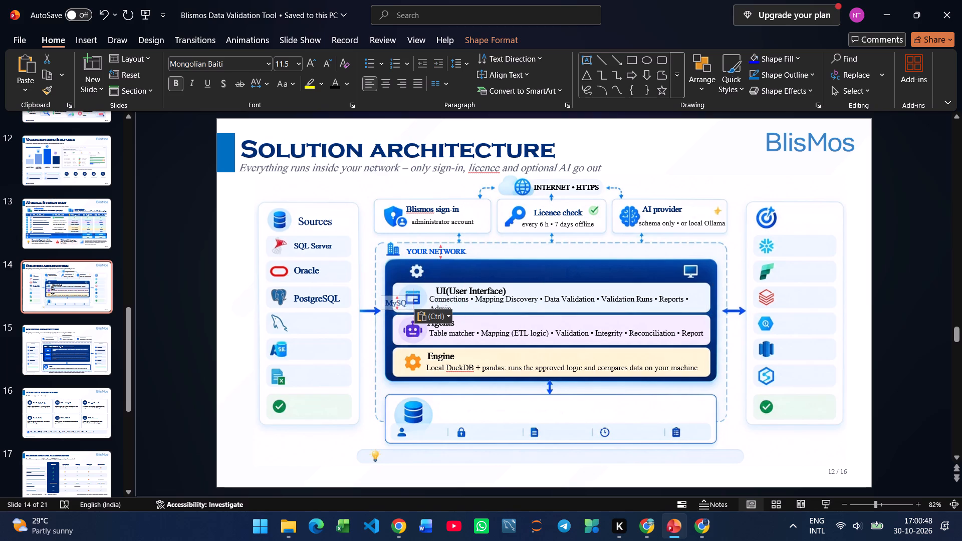
{"action": "left_click_drag", "start_coordinate": [413, 309], "coordinate": [431, 308]}
{"action": "left_click", "coordinate": [305, 60]}
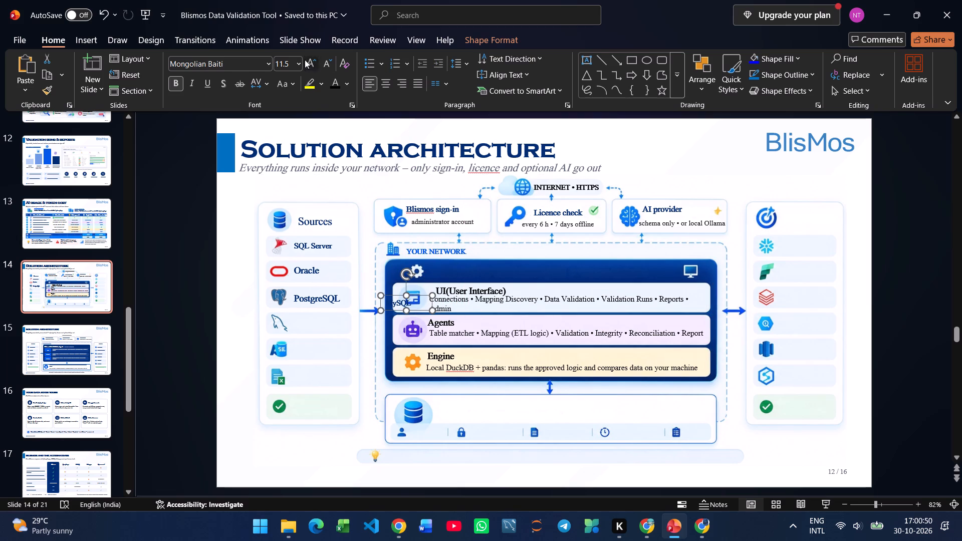
{"action": "left_click_drag", "start_coordinate": [422, 311], "coordinate": [378, 326]}
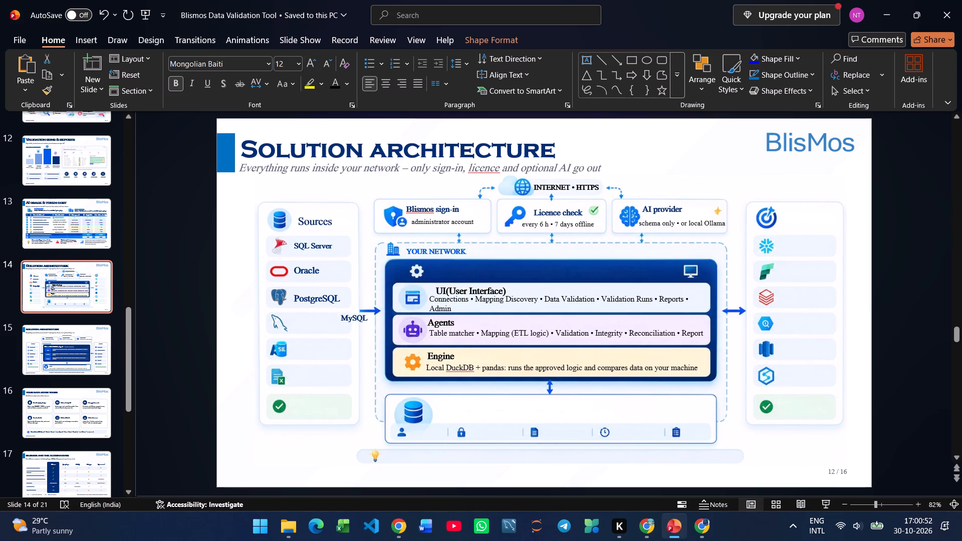
{"action": "left_click_drag", "start_coordinate": [378, 326], "coordinate": [333, 331]}
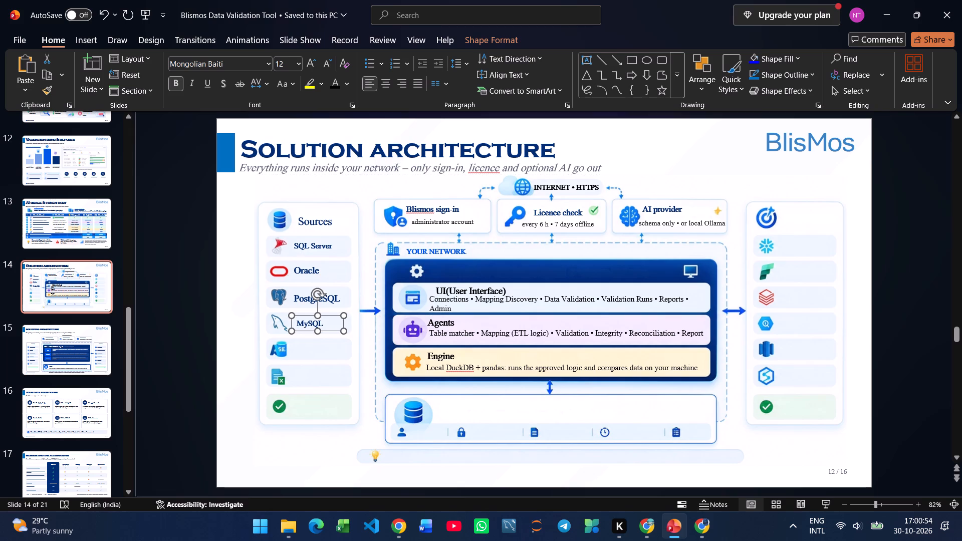
{"action": "left_click", "coordinate": [312, 58]}
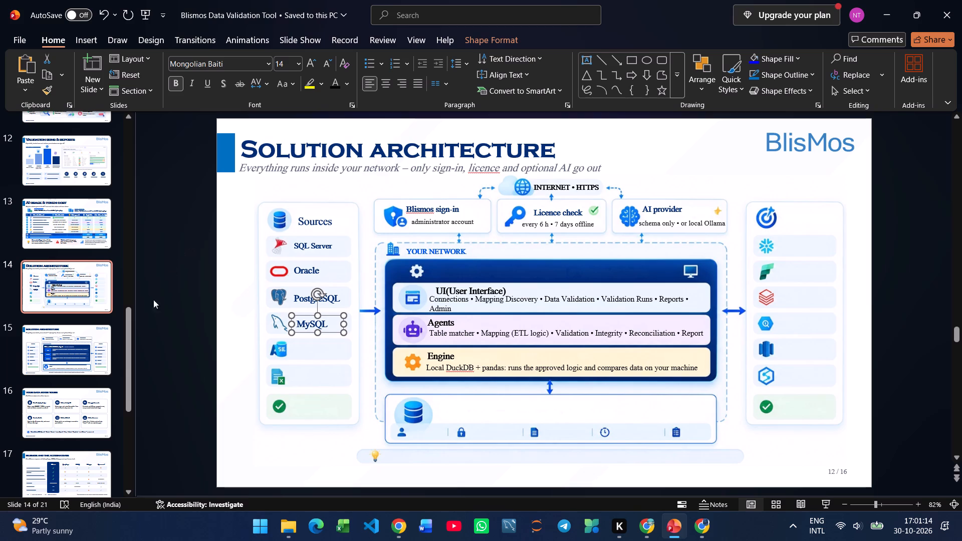
Copy slide 15's "Azure SQL" label onto slide 14 in the row below "MySQL", in a narrowed box at 14 pt.
{"action": "left_click", "coordinate": [72, 302]}
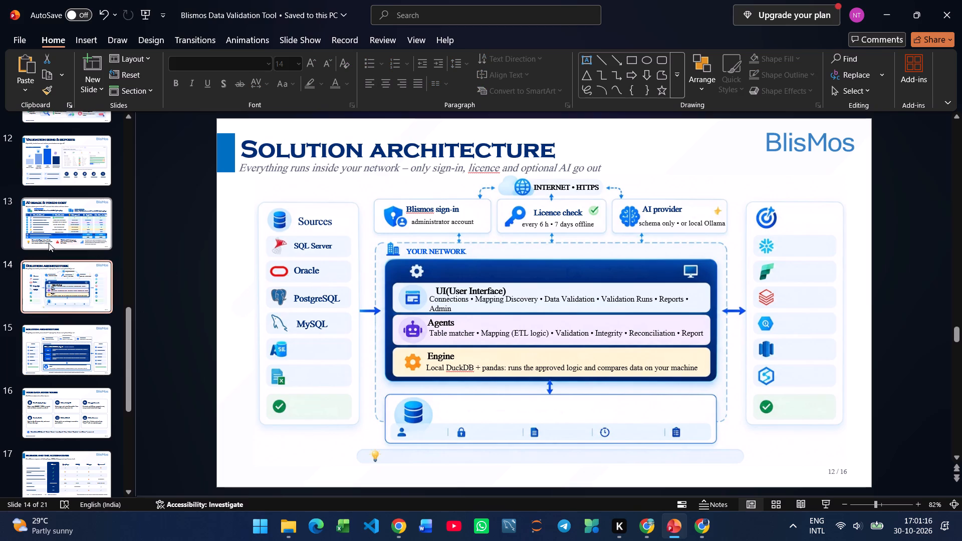
{"action": "left_click", "coordinate": [41, 361]}
{"action": "left_click", "coordinate": [292, 378]}
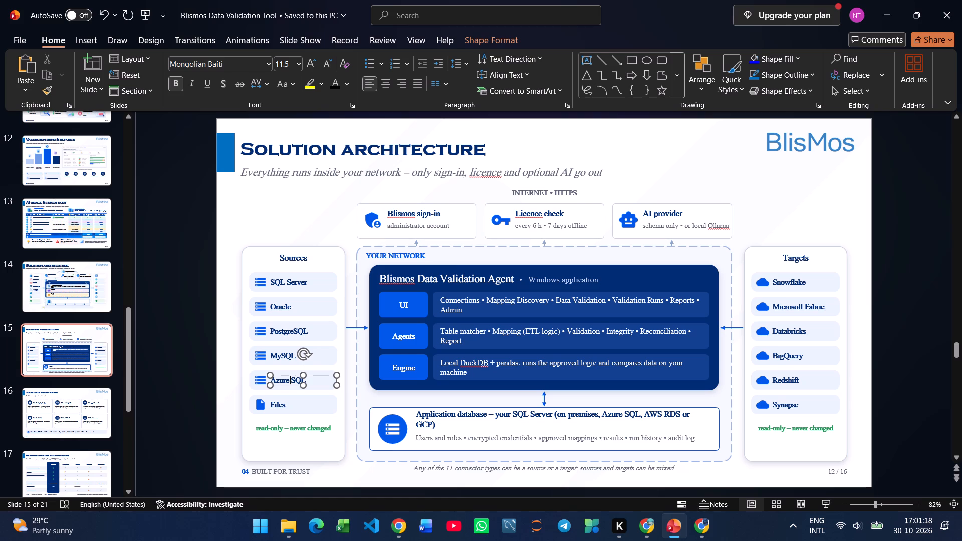
{"action": "key", "text": "ctrl+a"}
{"action": "key", "text": "ctrl+c"}
{"action": "left_click", "coordinate": [77, 303]}
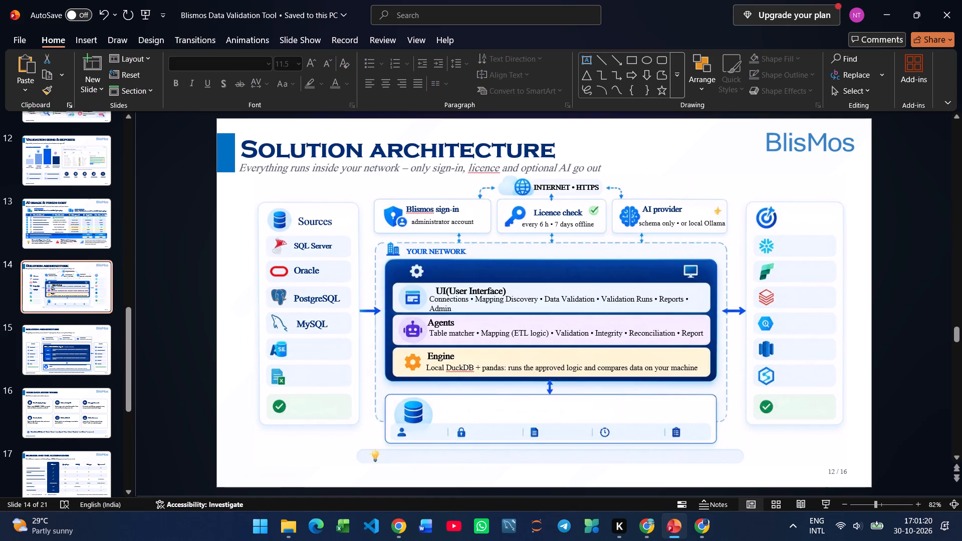
{"action": "key", "text": "ctrl+v"}
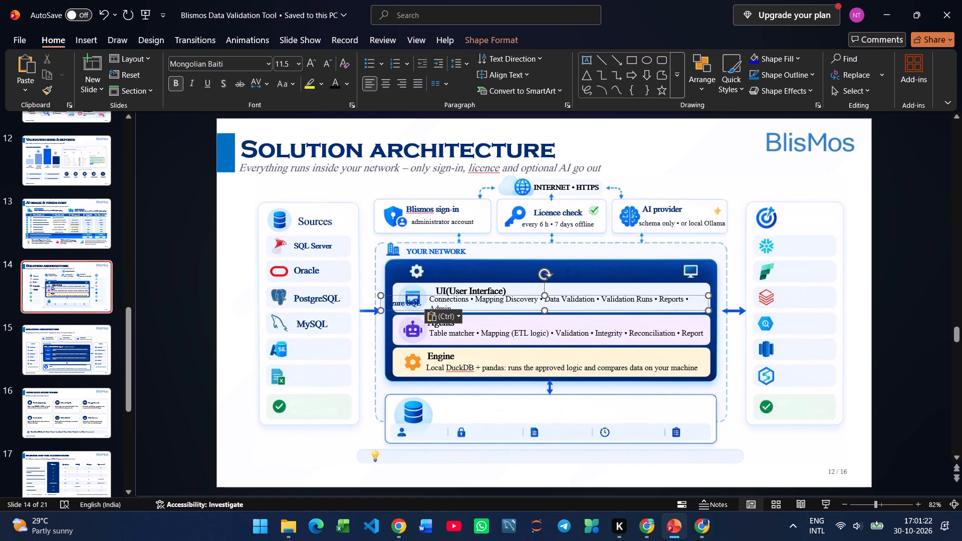
{"action": "left_click_drag", "start_coordinate": [709, 311], "coordinate": [438, 312]}
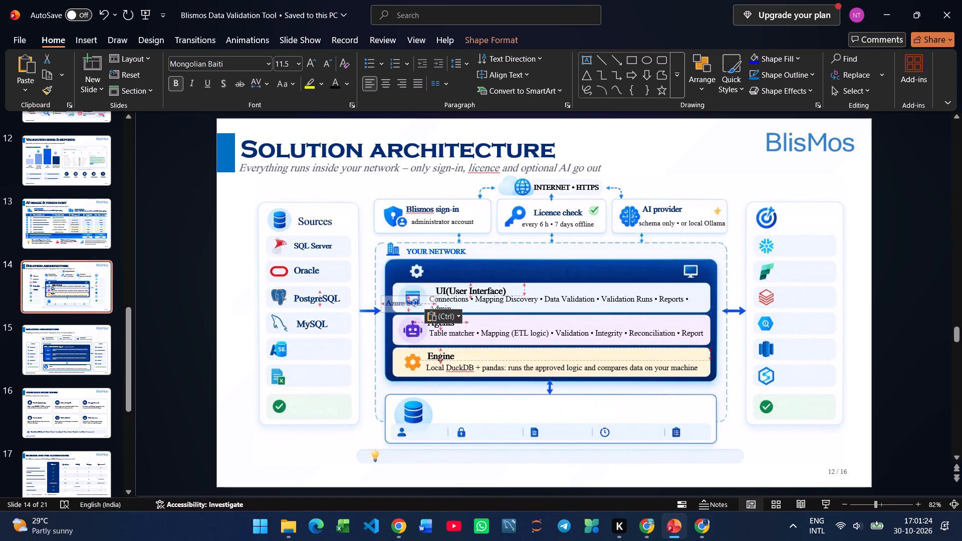
{"action": "left_click_drag", "start_coordinate": [438, 312], "coordinate": [439, 312]}
{"action": "left_click", "coordinate": [312, 68]}
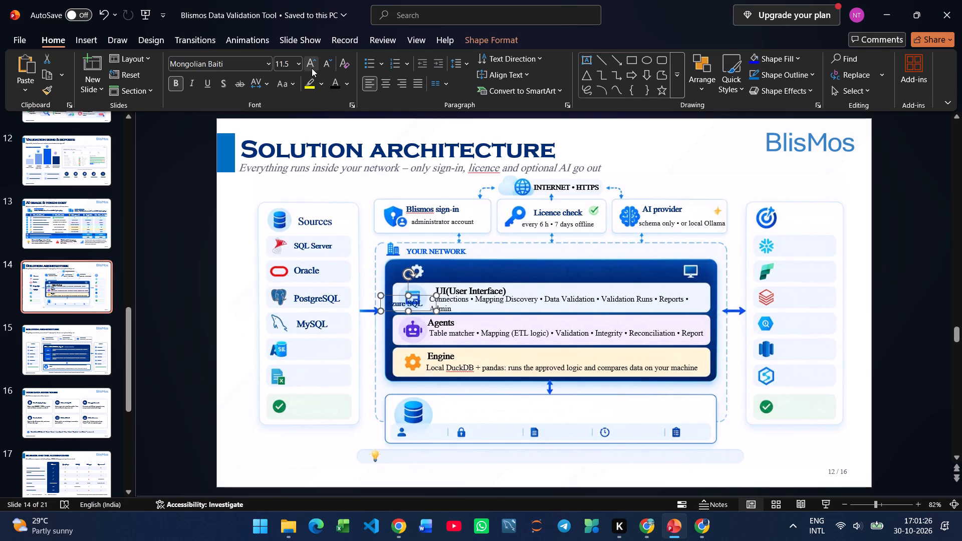
{"action": "left_click", "coordinate": [312, 68]}
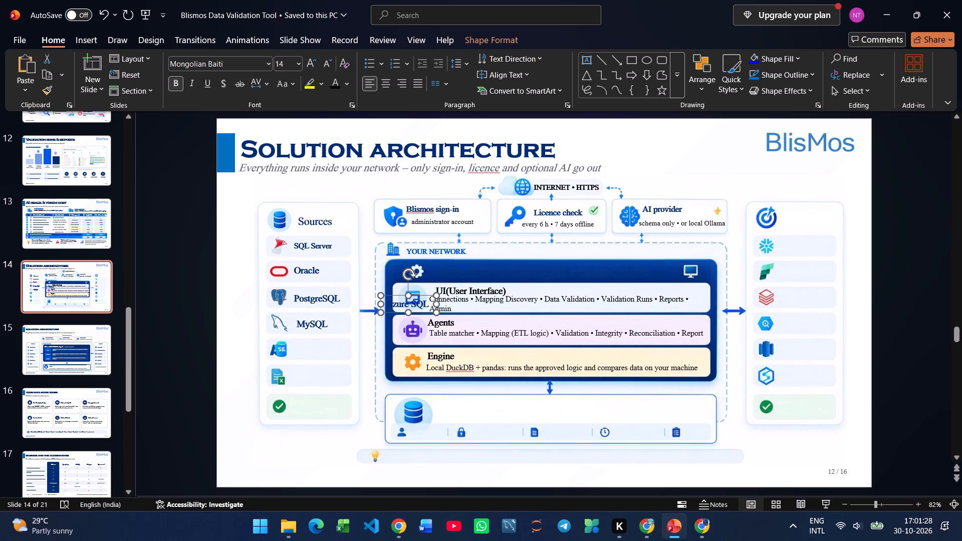
{"action": "left_click_drag", "start_coordinate": [416, 310], "coordinate": [325, 358]}
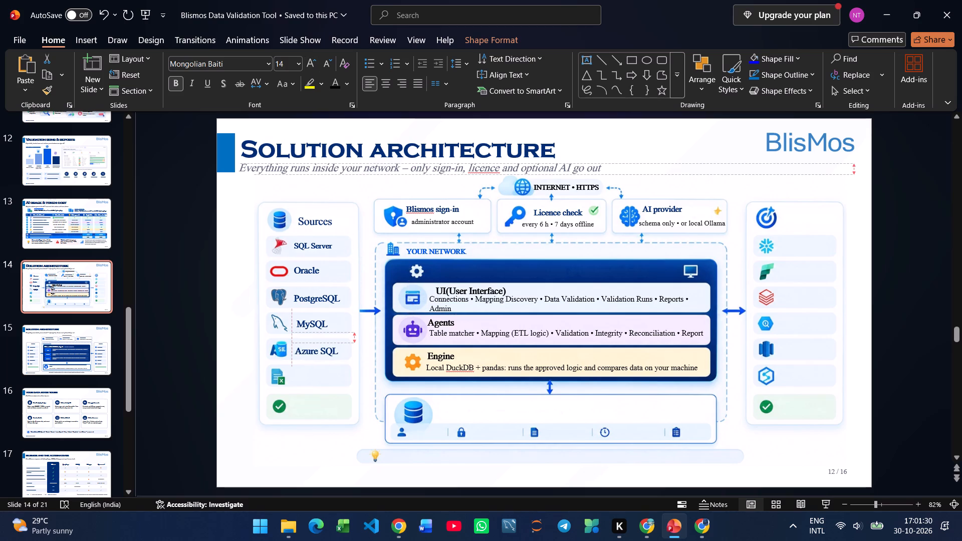
{"action": "left_click_drag", "start_coordinate": [325, 358], "coordinate": [324, 357]}
Copy slide 15's "Files" label onto slide 14 beside the spreadsheet file icon, in a narrowed box at 14 pt.
{"action": "left_click", "coordinate": [38, 342]}
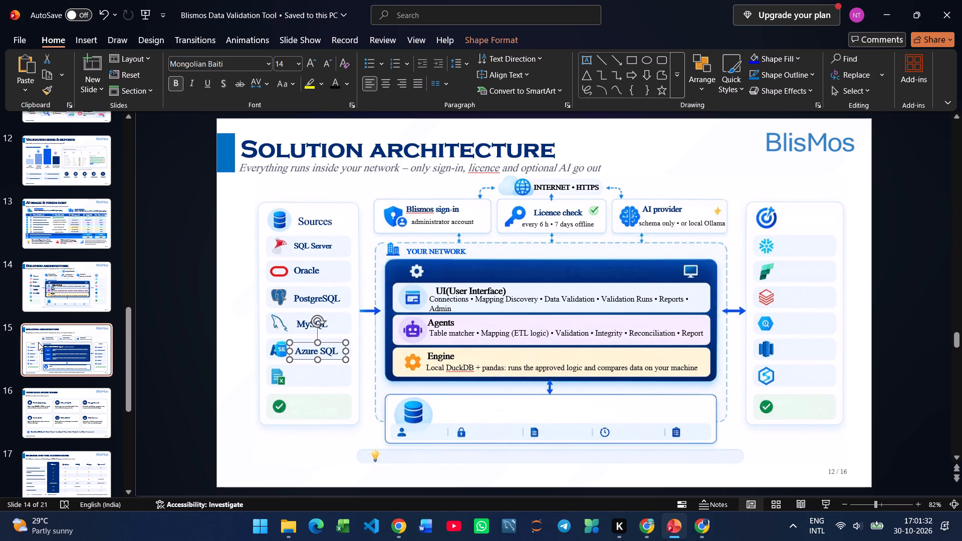
{"action": "left_click", "coordinate": [277, 405]}
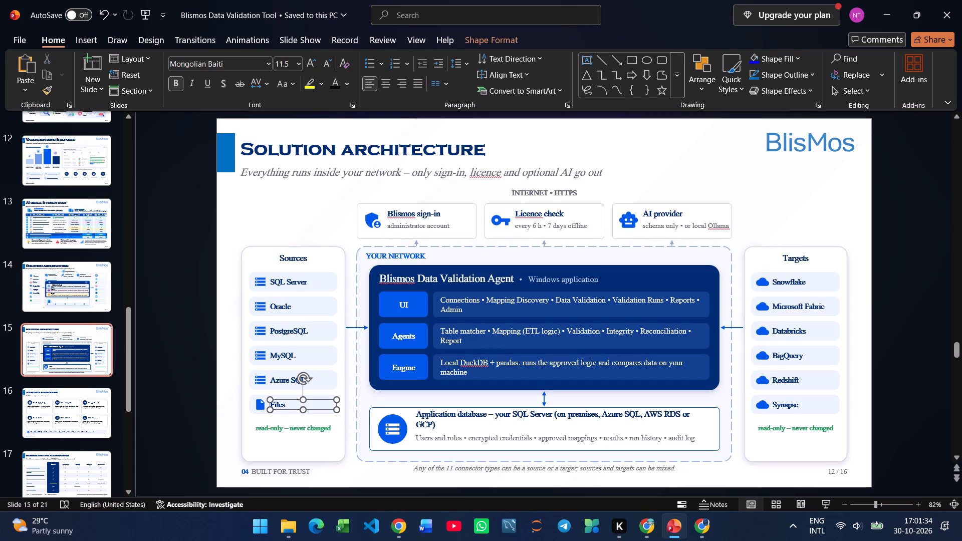
{"action": "key", "text": "ctrl+a"}
{"action": "key", "text": "ctrl+c"}
{"action": "left_click", "coordinate": [72, 301]}
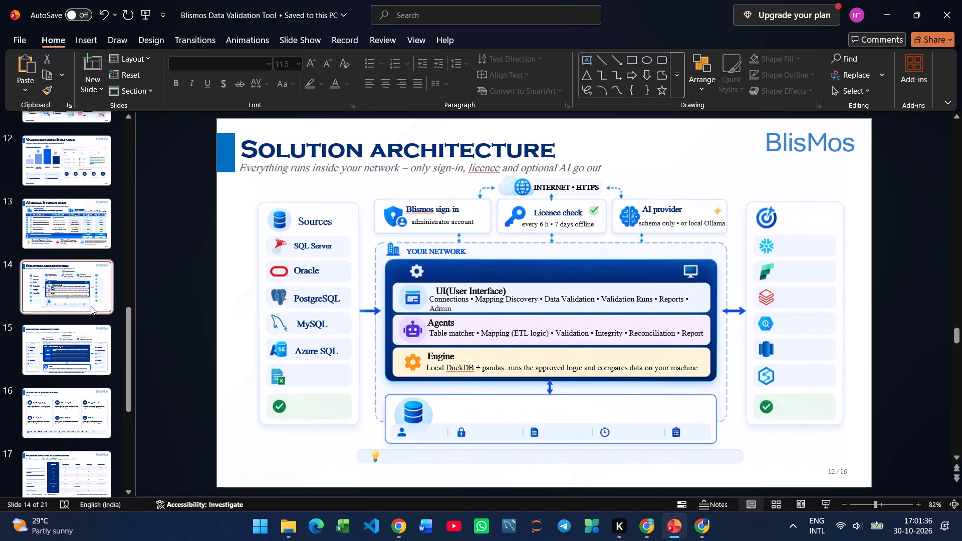
{"action": "key", "text": "ctrl+v"}
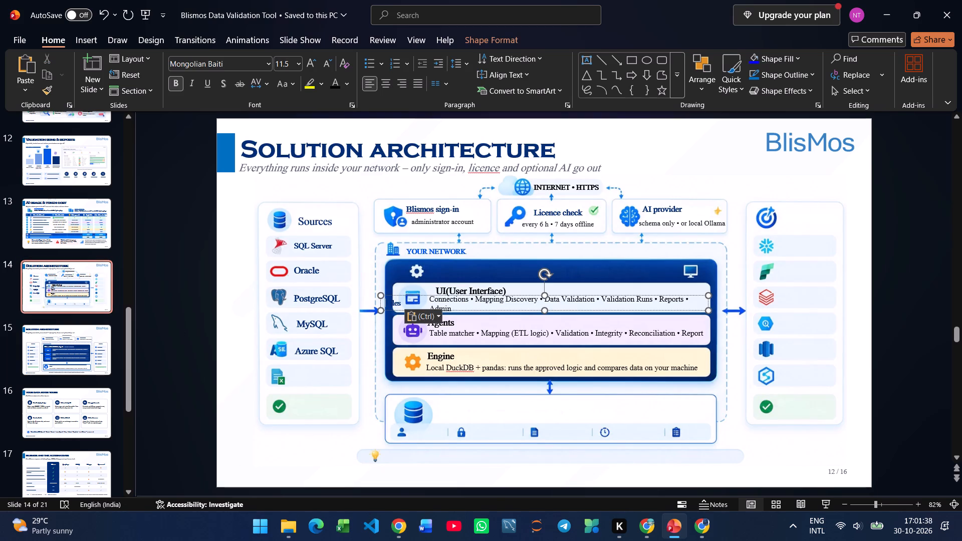
{"action": "left_click_drag", "start_coordinate": [707, 311], "coordinate": [421, 310]}
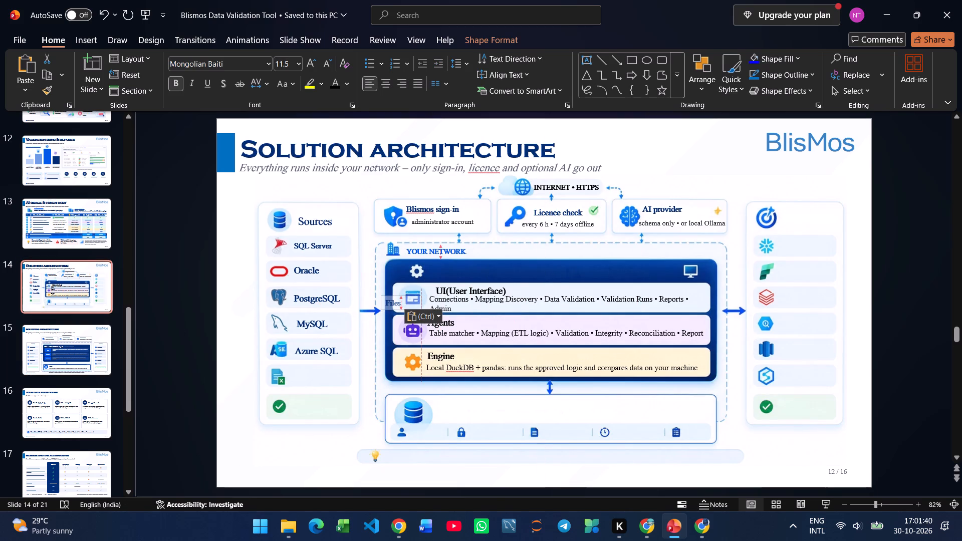
{"action": "left_click_drag", "start_coordinate": [421, 310], "coordinate": [421, 310]}
{"action": "left_click", "coordinate": [301, 55]}
{"action": "left_click", "coordinate": [314, 64]}
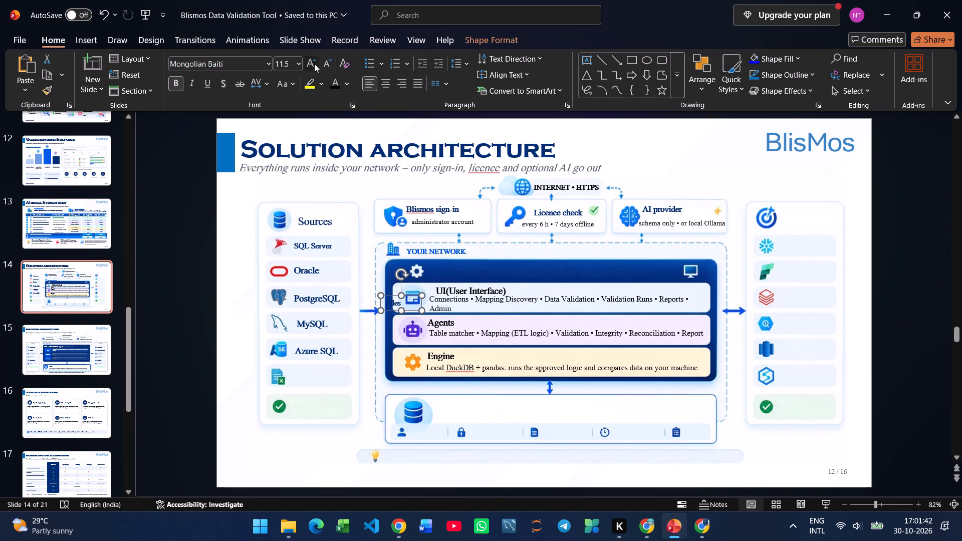
{"action": "left_click", "coordinate": [314, 64]}
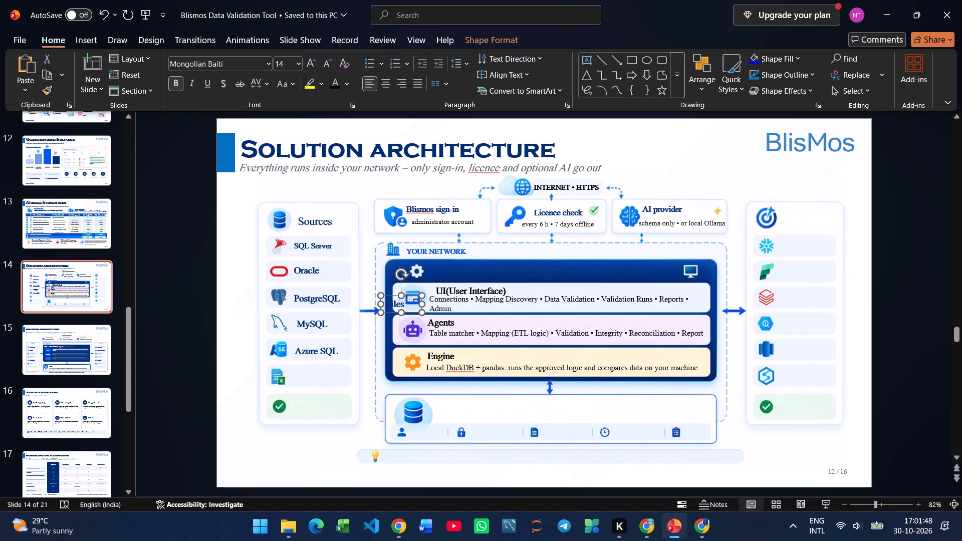
{"action": "left_click_drag", "start_coordinate": [413, 313], "coordinate": [357, 371]}
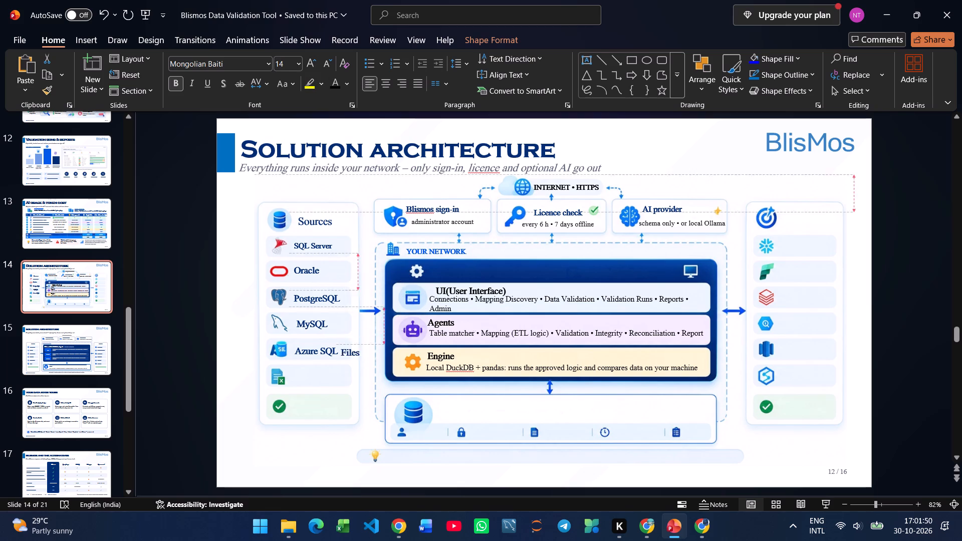
{"action": "left_click_drag", "start_coordinate": [357, 371], "coordinate": [325, 383]}
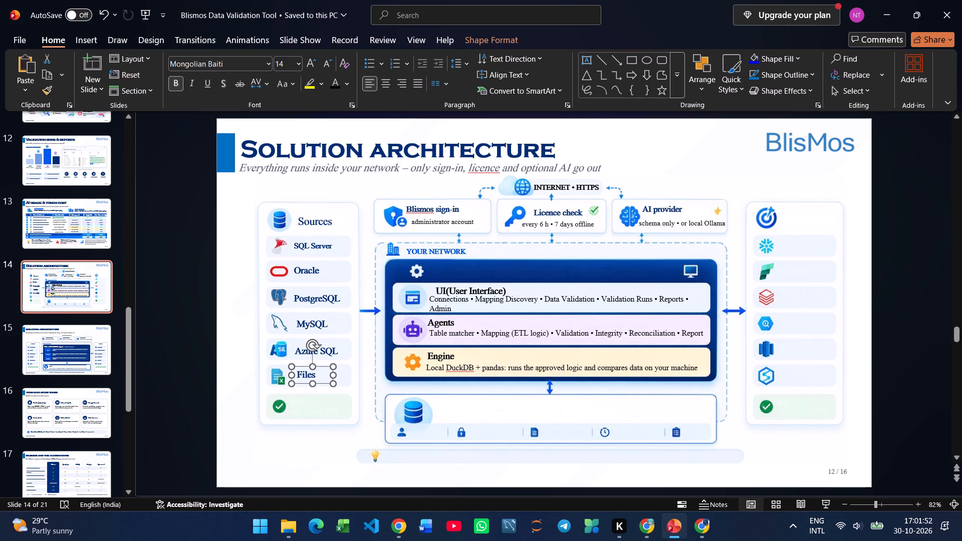
Copy slide 15's green "read-only – never changed" note onto slide 14 beside the Sources check mark, in a narrowed box at 12 pt.
{"action": "left_click", "coordinate": [65, 362]}
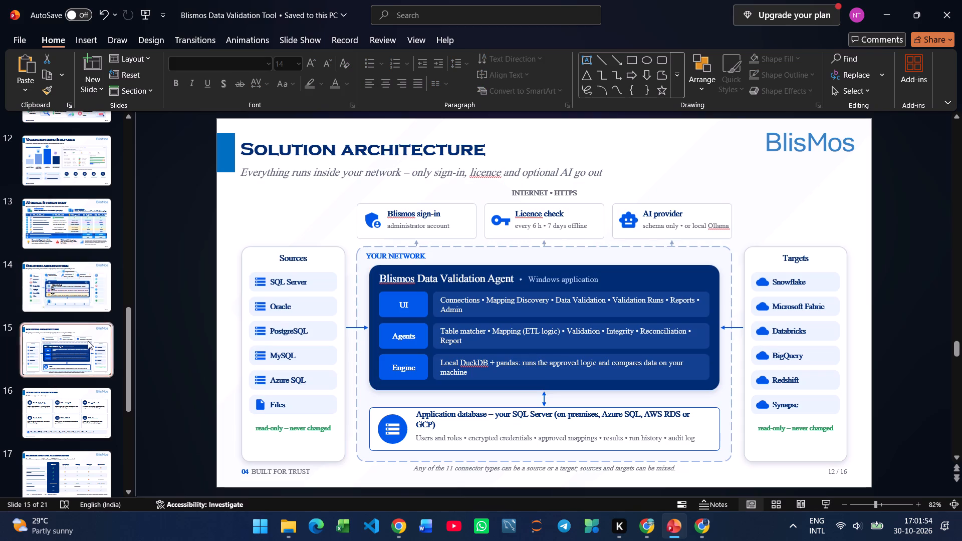
{"action": "left_click", "coordinate": [322, 422]}
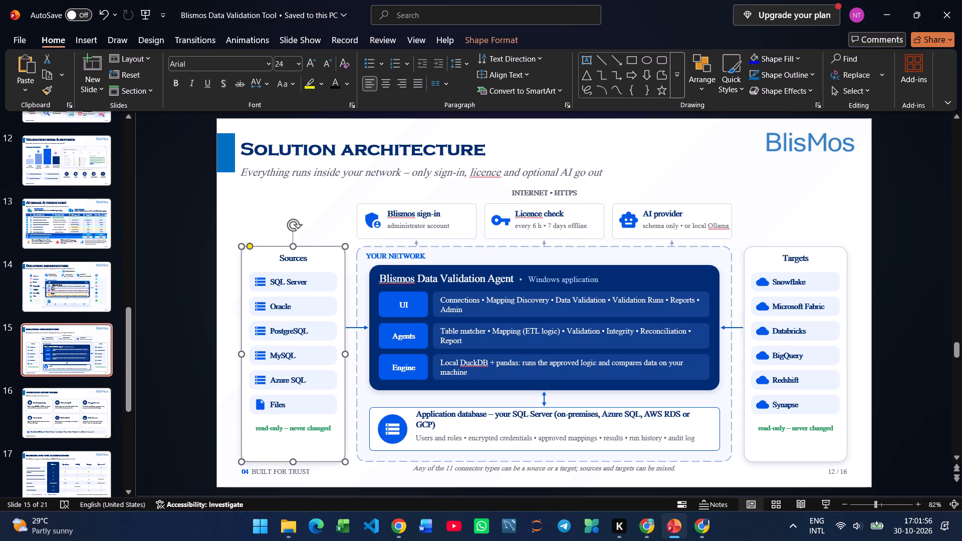
{"action": "left_click", "coordinate": [320, 431]}
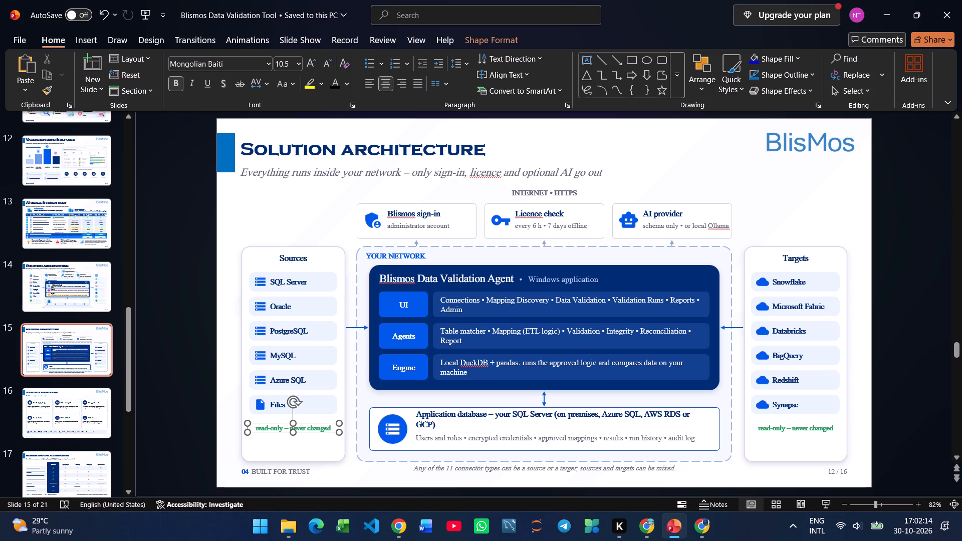
{"action": "key", "text": "ctrl+a"}
{"action": "key", "text": "ctrl+c"}
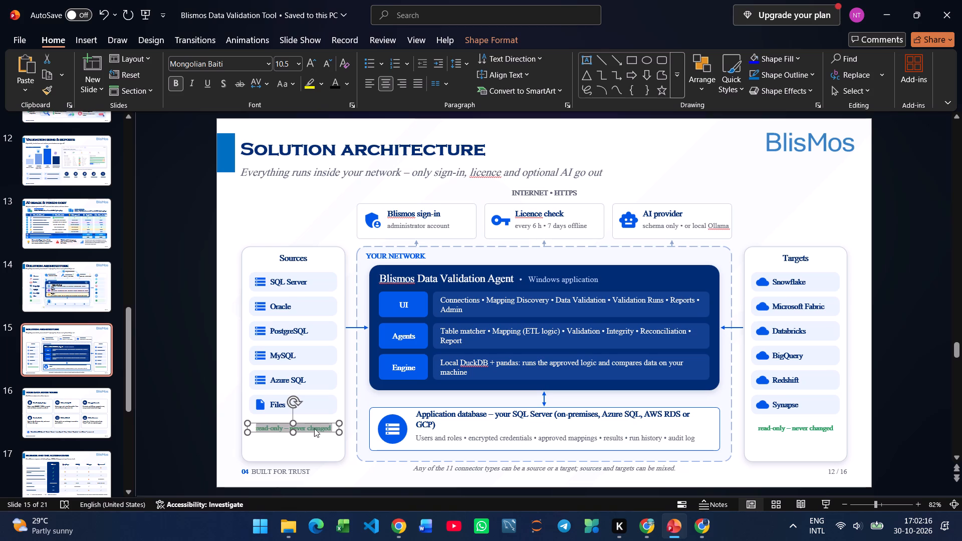
{"action": "left_click", "coordinate": [63, 309]}
{"action": "key", "text": "ctrl+v"}
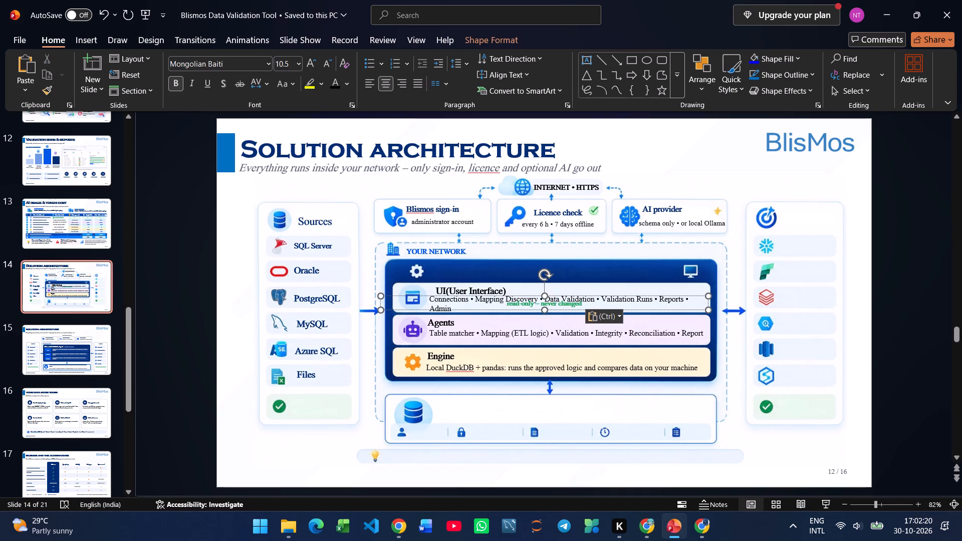
{"action": "left_click_drag", "start_coordinate": [709, 309], "coordinate": [456, 317]}
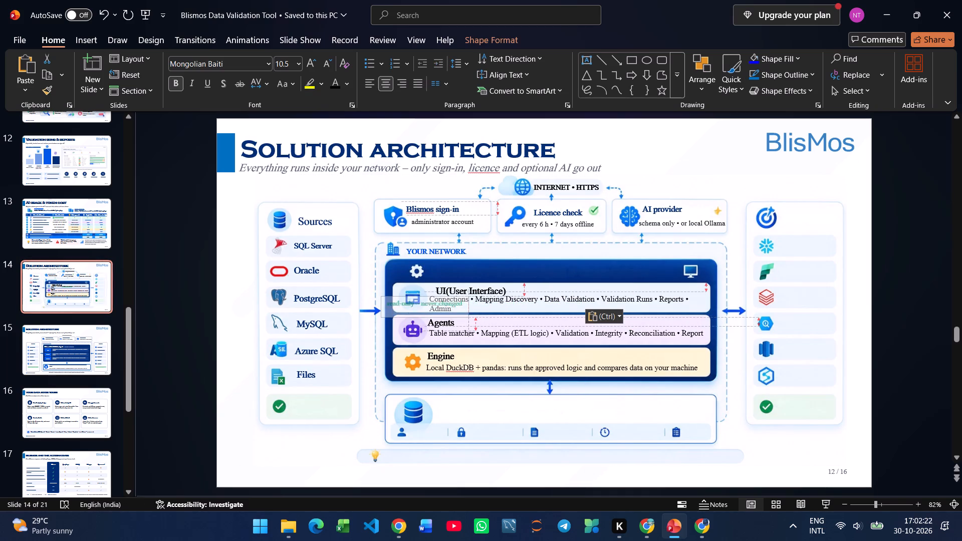
{"action": "left_click_drag", "start_coordinate": [456, 317], "coordinate": [442, 317]}
{"action": "left_click_drag", "start_coordinate": [430, 316], "coordinate": [347, 410]}
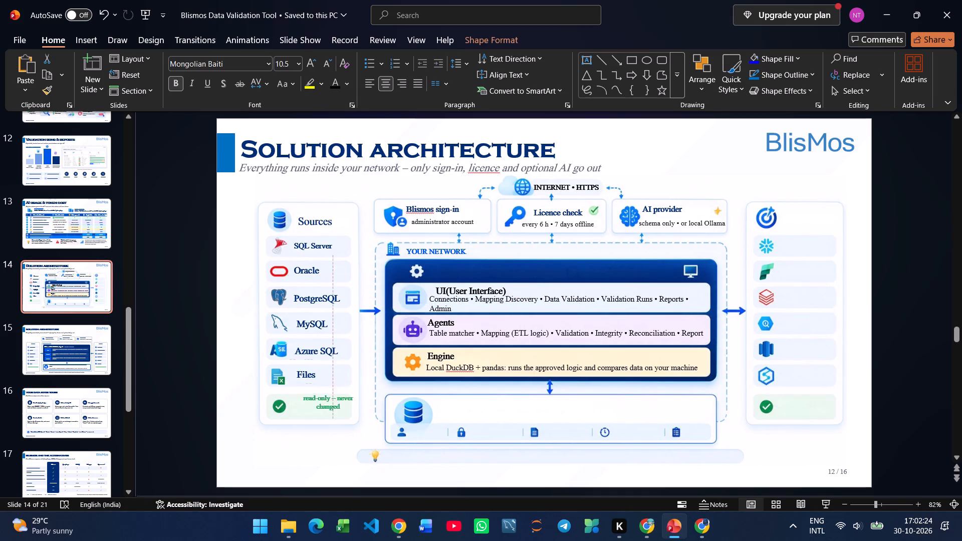
{"action": "left_click_drag", "start_coordinate": [347, 410], "coordinate": [336, 414]}
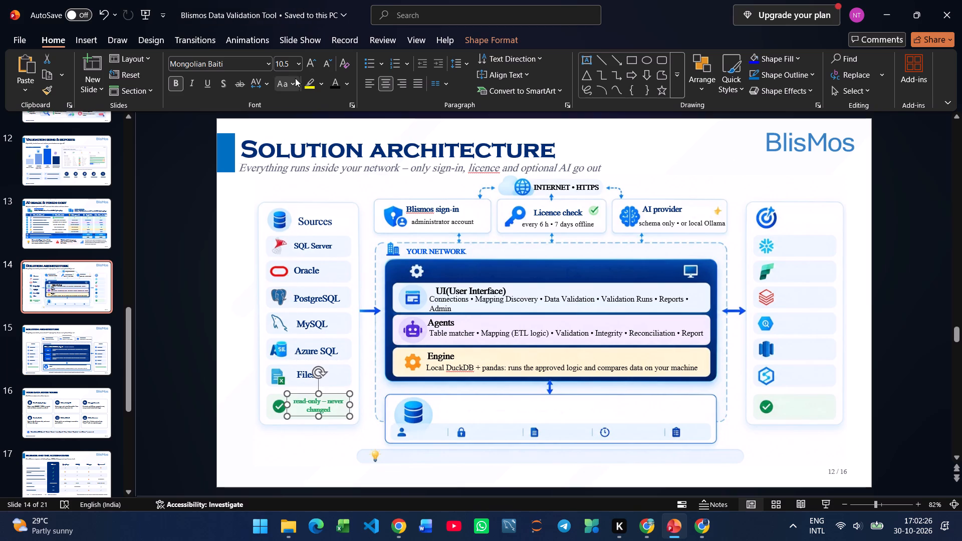
{"action": "left_click", "coordinate": [307, 63]}
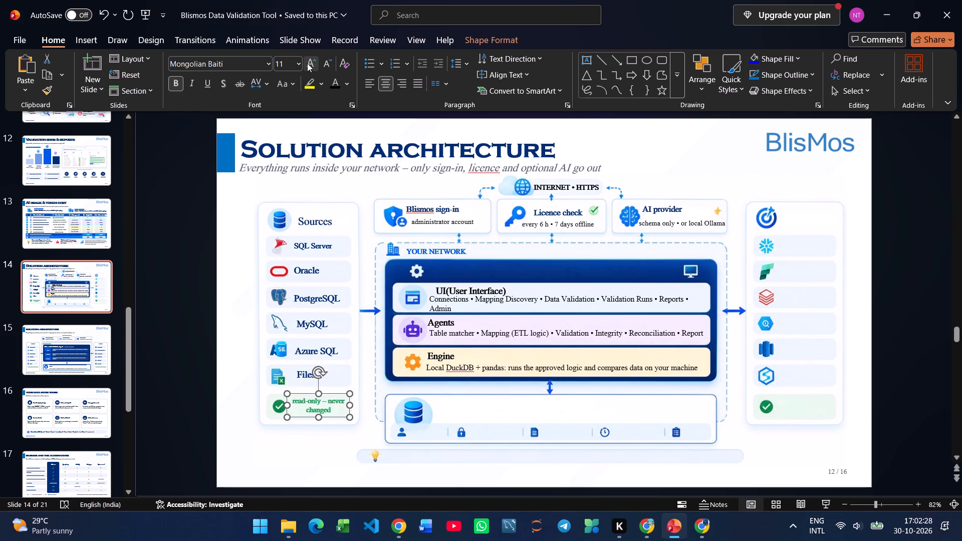
{"action": "left_click", "coordinate": [307, 63]}
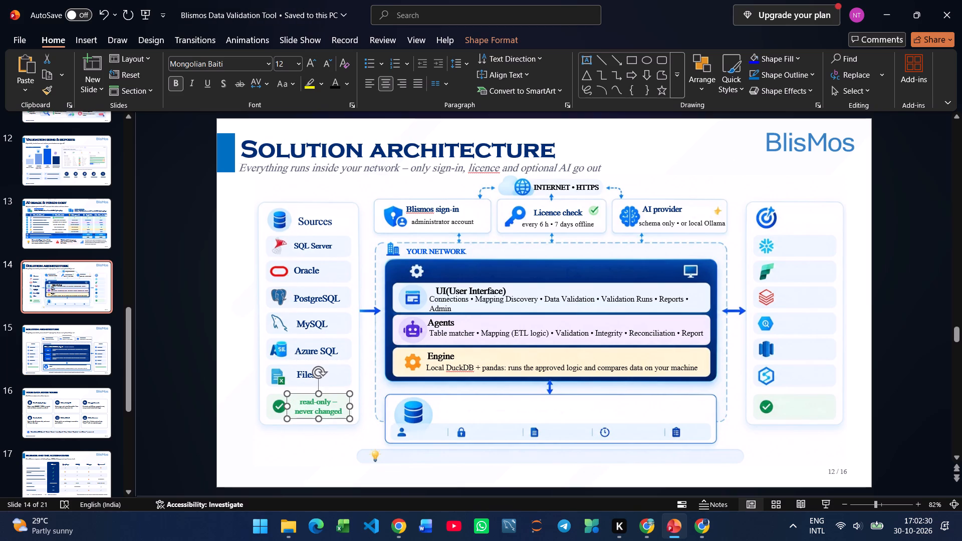
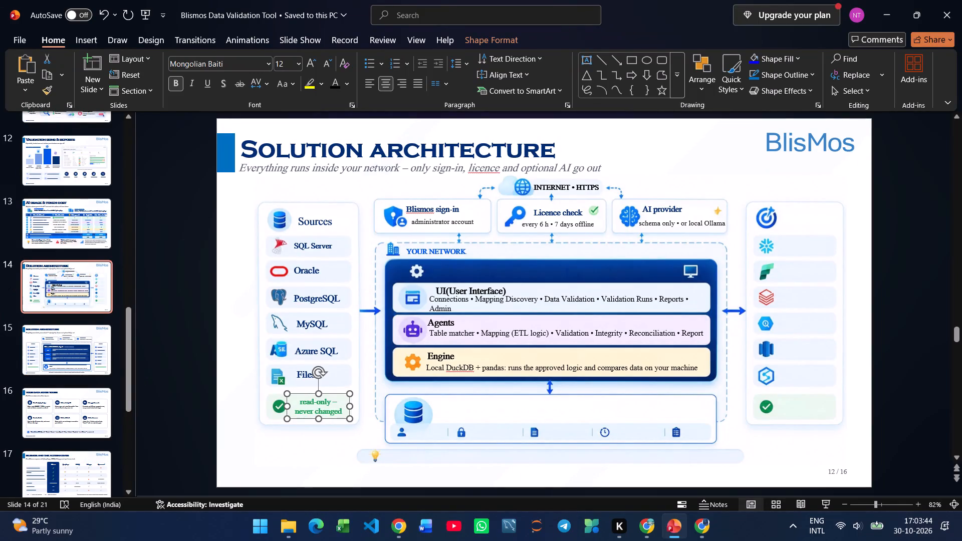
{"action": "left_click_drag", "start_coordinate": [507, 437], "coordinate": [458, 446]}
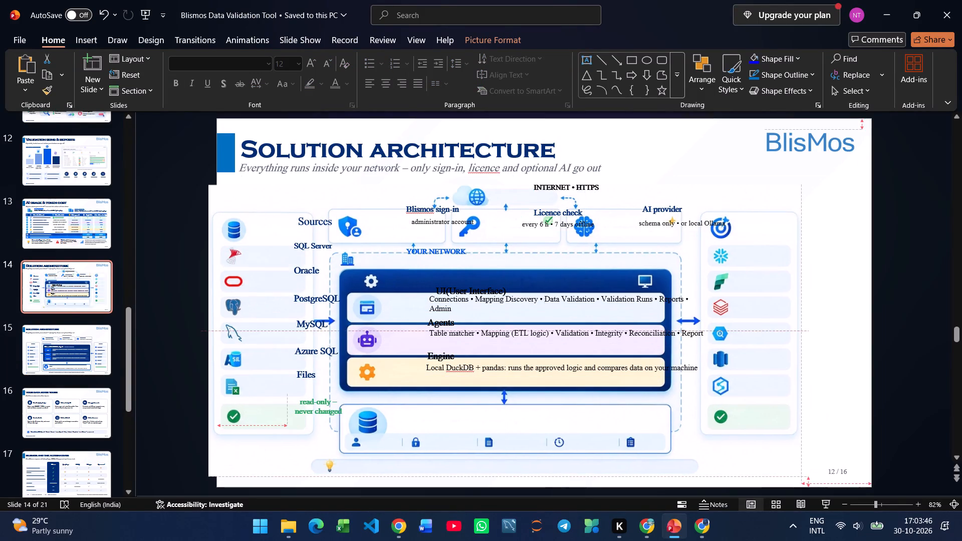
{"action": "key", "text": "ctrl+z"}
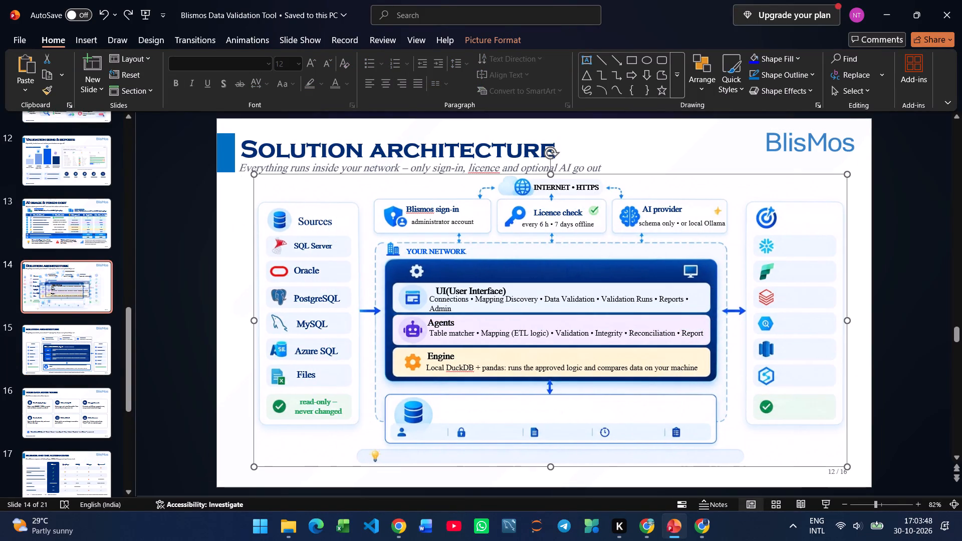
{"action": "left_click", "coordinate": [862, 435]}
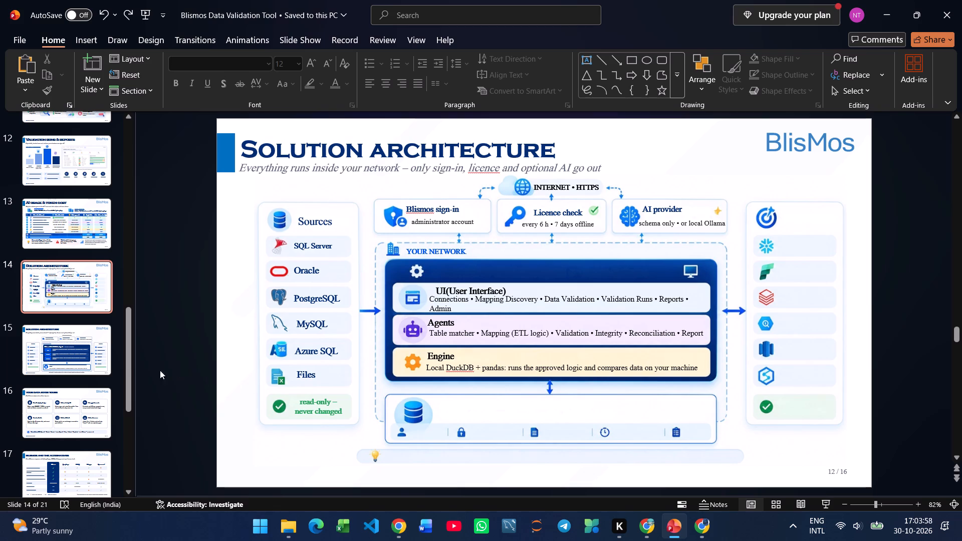
Copy slide 15's full "Application database – your SQL Server" heading onto slide 14 beside the lower database icon, in a narrowed two-line box.
{"action": "left_click", "coordinate": [696, 524]}
{"action": "left_click", "coordinate": [696, 524]}
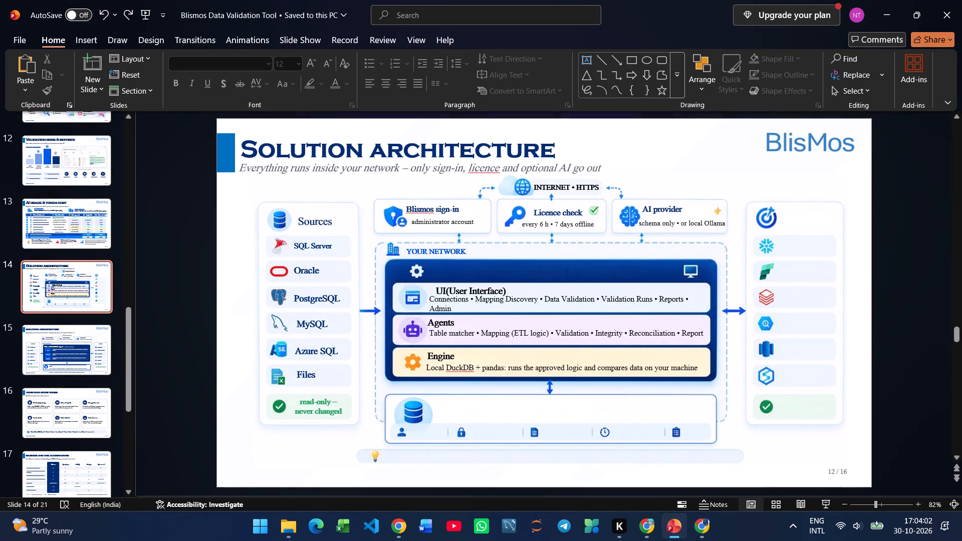
{"action": "left_click", "coordinate": [63, 361]}
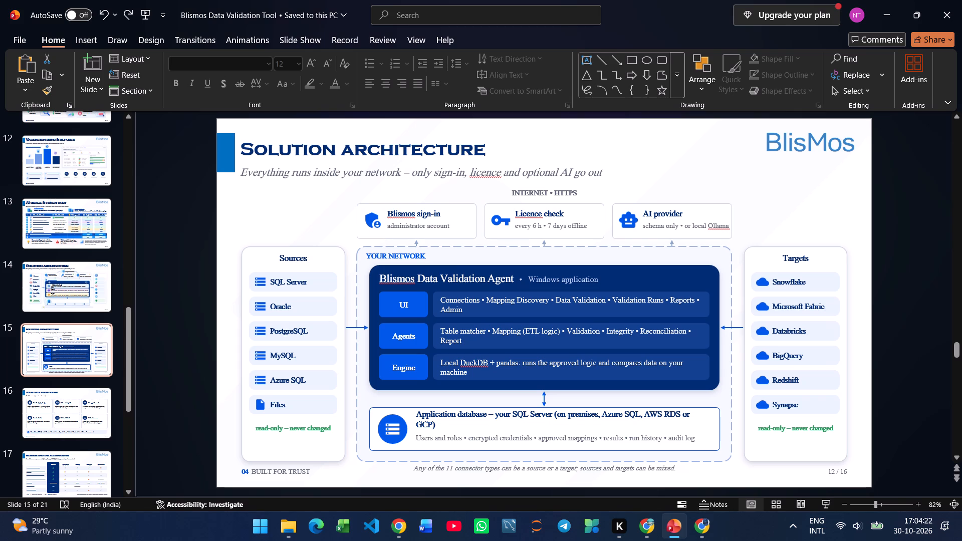
{"action": "left_click", "coordinate": [454, 429]}
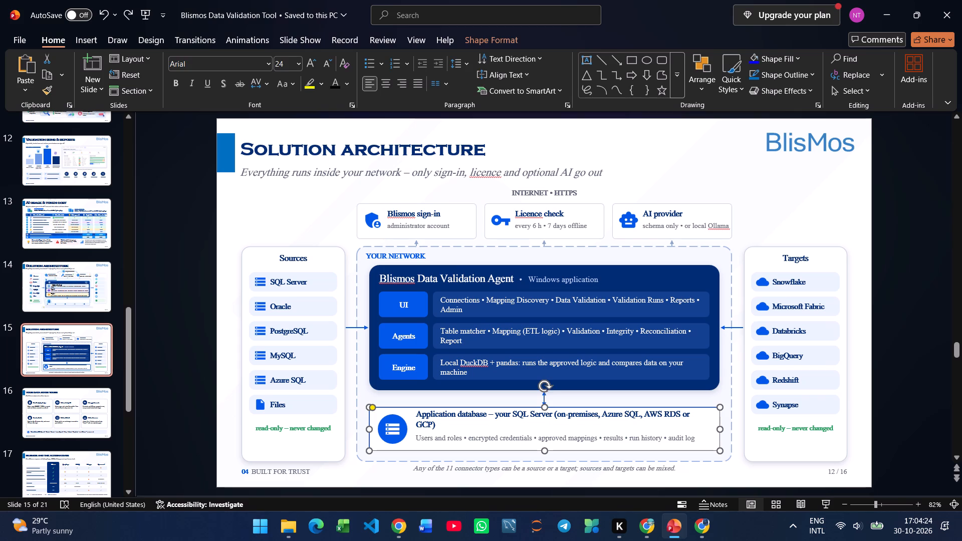
{"action": "left_click_drag", "start_coordinate": [439, 425], "coordinate": [414, 415]}
{"action": "key", "text": "ctrl+c"}
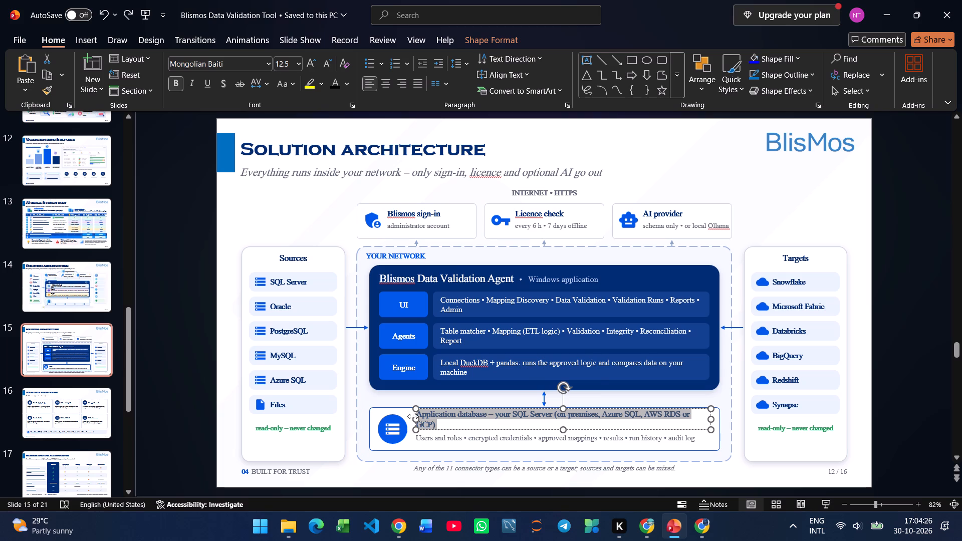
{"action": "left_click", "coordinate": [71, 355]}
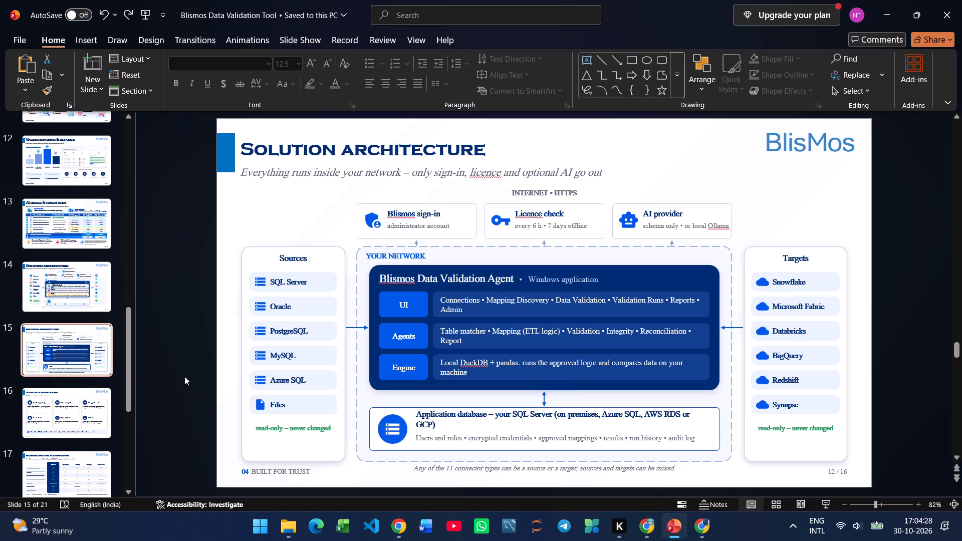
{"action": "left_click", "coordinate": [75, 270]}
{"action": "key", "text": "ctrl+v"}
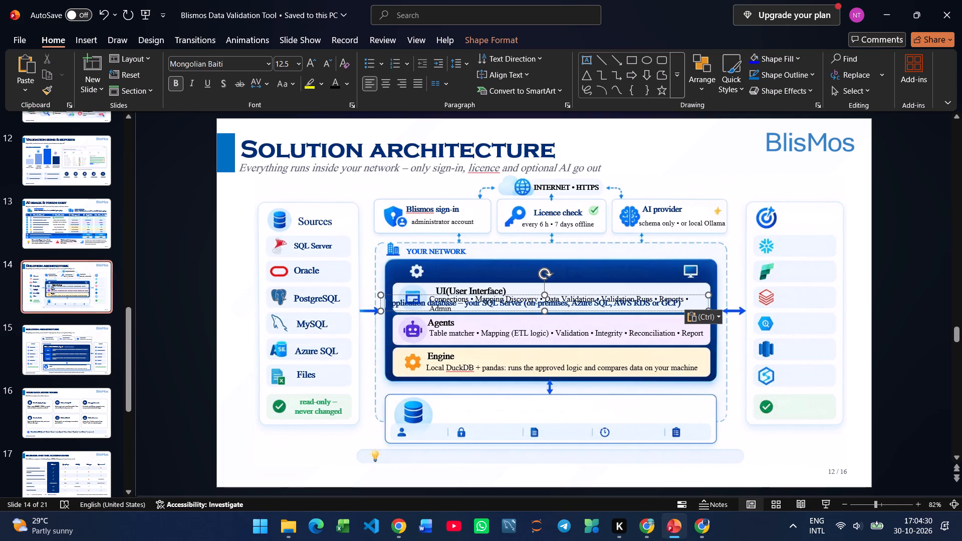
{"action": "left_click_drag", "start_coordinate": [694, 294], "coordinate": [716, 381]}
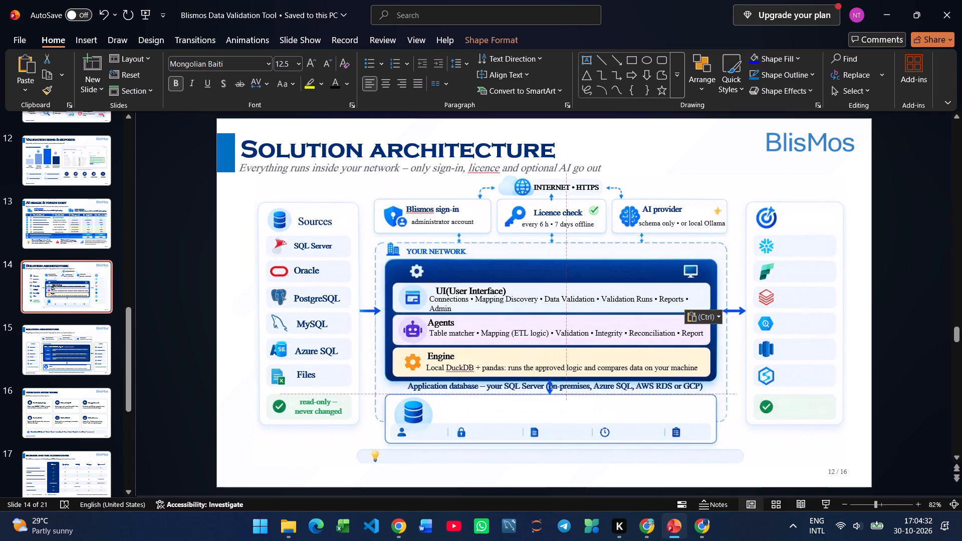
{"action": "left_click_drag", "start_coordinate": [716, 381], "coordinate": [745, 398]}
{"action": "left_click_drag", "start_coordinate": [761, 415], "coordinate": [709, 422]}
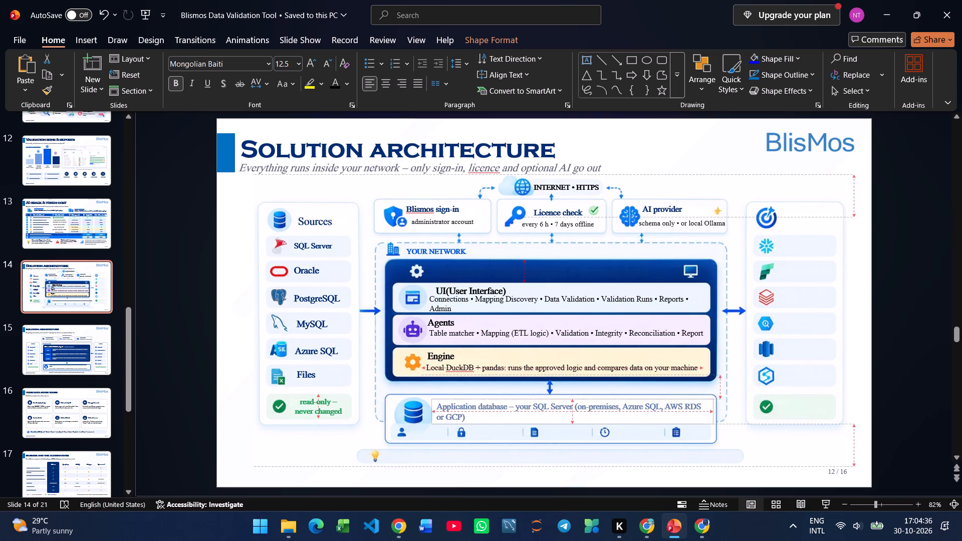
{"action": "left_click_drag", "start_coordinate": [709, 422], "coordinate": [712, 422]}
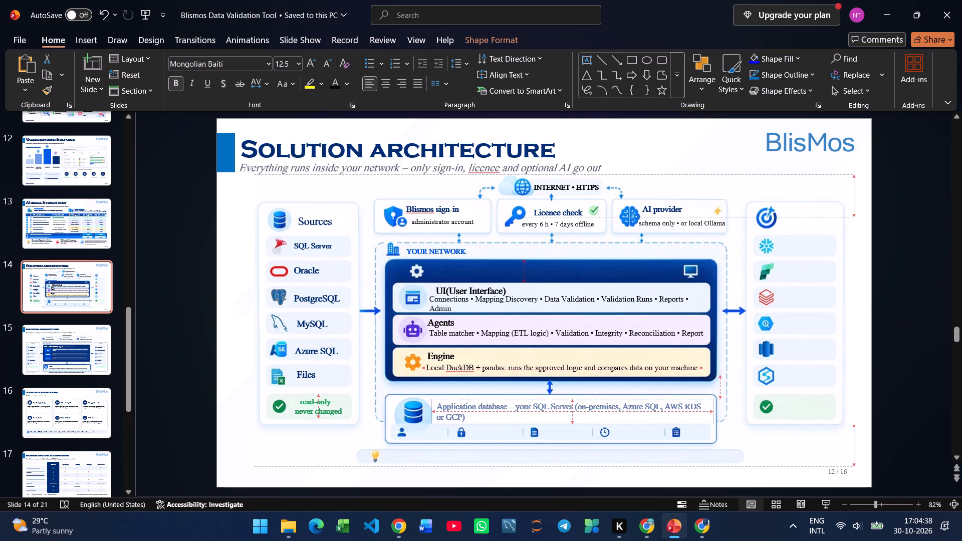
{"action": "left_click_drag", "start_coordinate": [712, 422], "coordinate": [707, 422]}
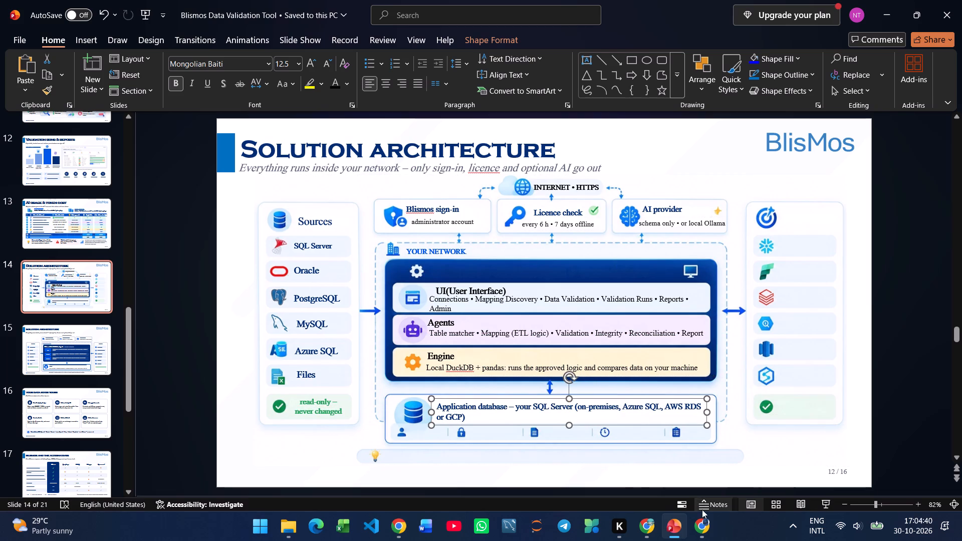
Copy only "Users and roles" from slide 15's application database description onto slide 14 beside the person icon, in a shortened box.
{"action": "left_click", "coordinate": [694, 527]}
{"action": "left_click", "coordinate": [694, 527]}
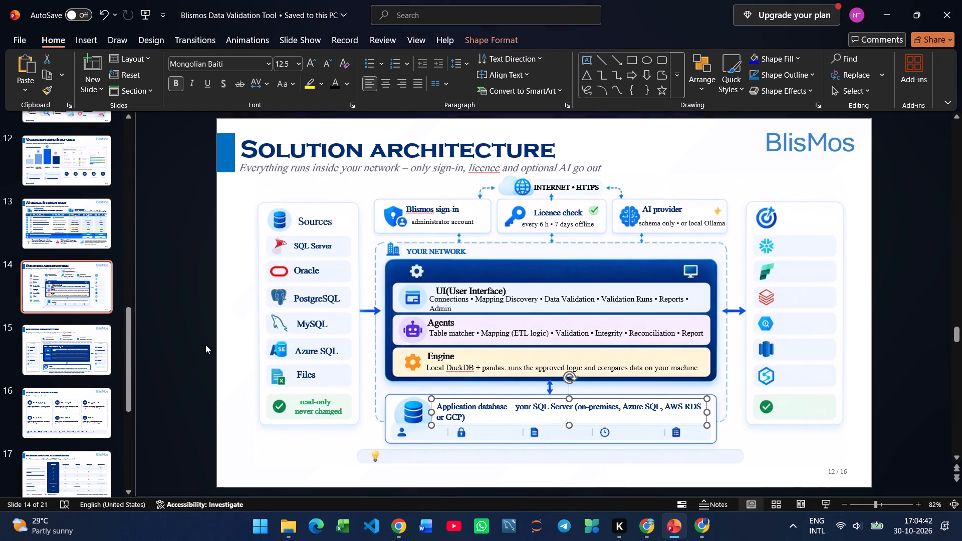
{"action": "left_click", "coordinate": [20, 346]}
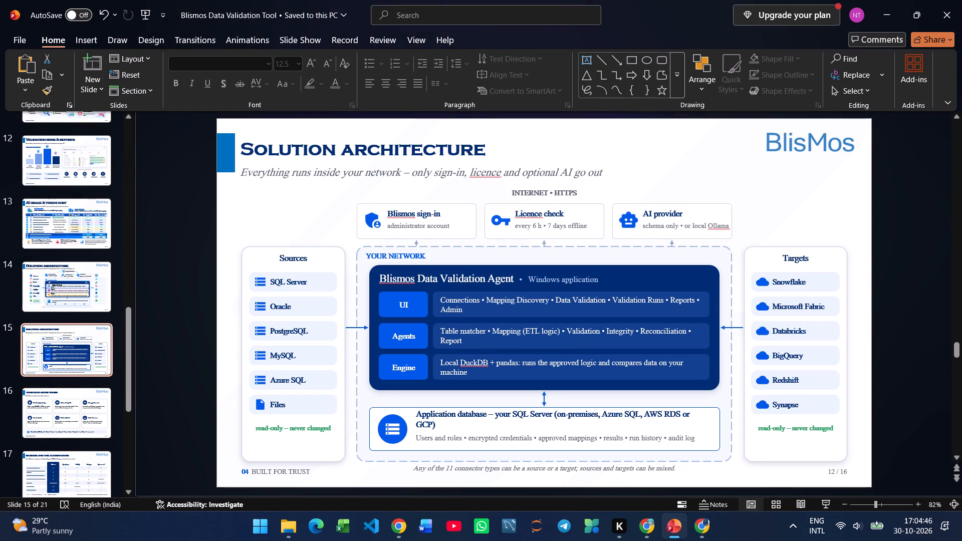
{"action": "left_click_drag", "start_coordinate": [461, 440], "coordinate": [429, 439]}
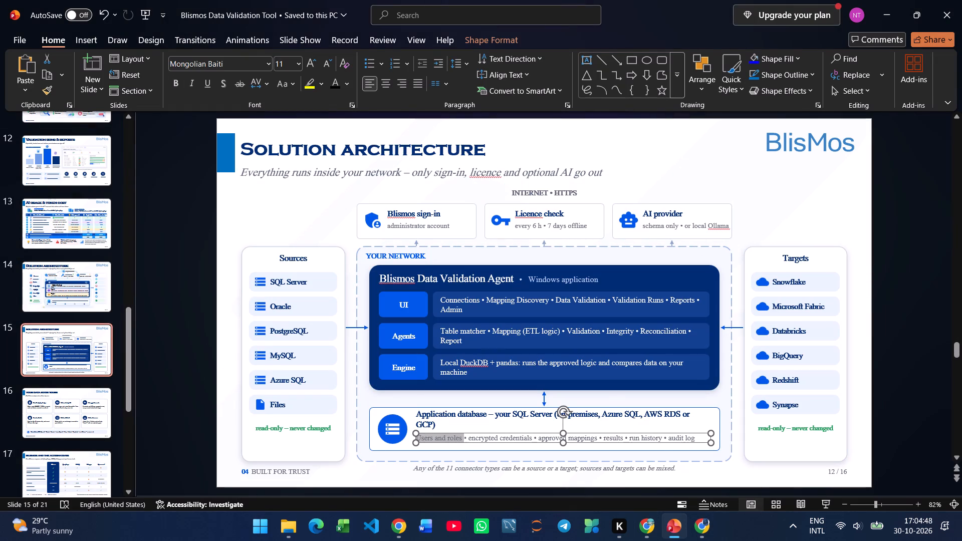
{"action": "left_click_drag", "start_coordinate": [429, 439], "coordinate": [416, 439]}
{"action": "key", "text": "ctrl+c"}
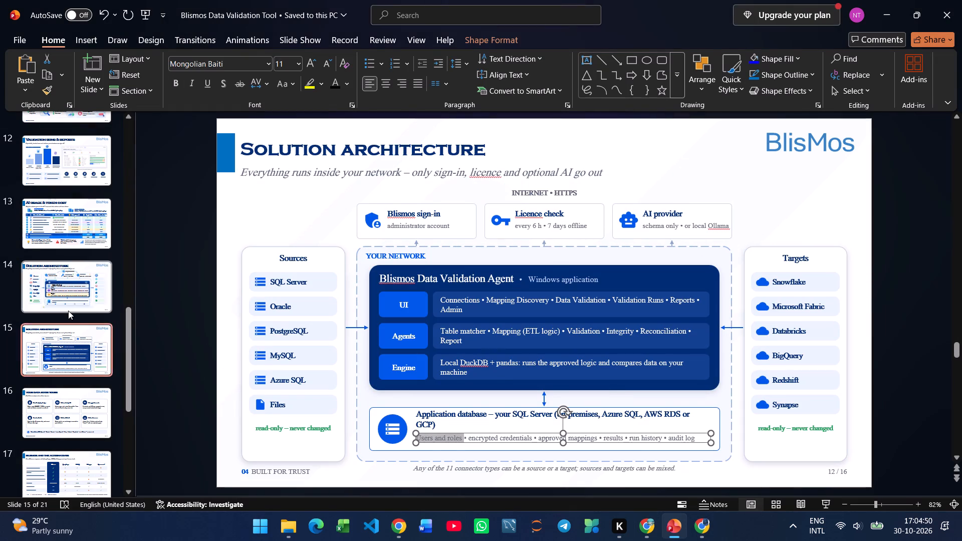
{"action": "left_click", "coordinate": [68, 311]}
{"action": "key", "text": "ctrl+v"}
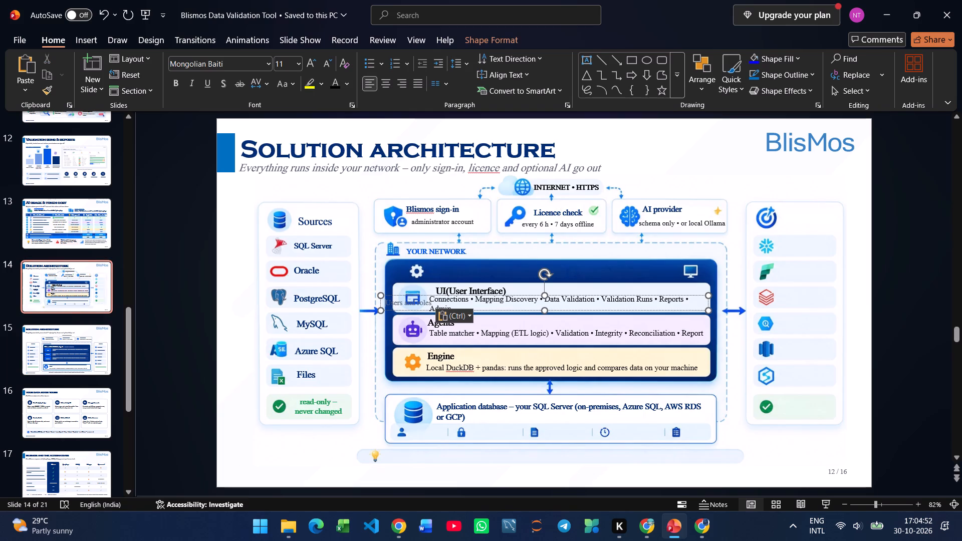
{"action": "left_click_drag", "start_coordinate": [708, 309], "coordinate": [484, 312]}
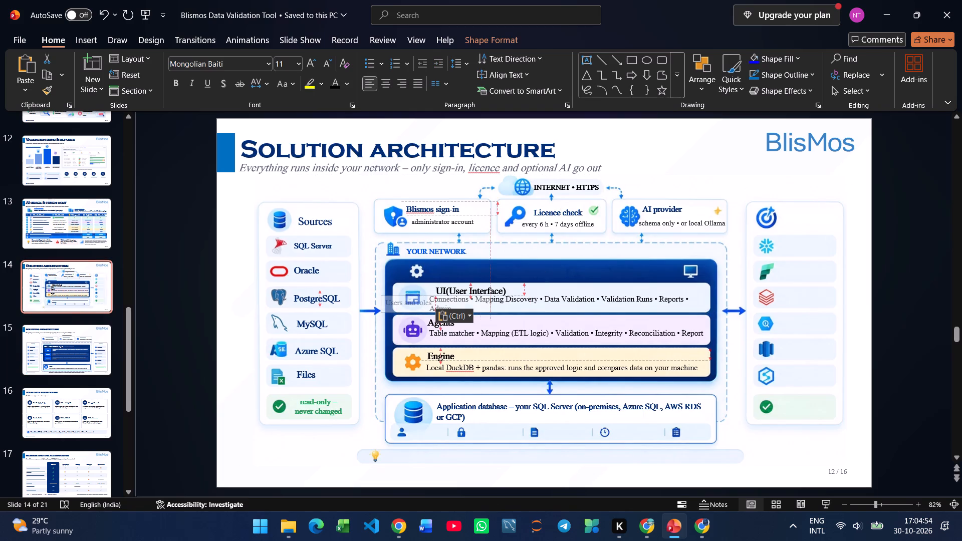
{"action": "left_click_drag", "start_coordinate": [484, 312], "coordinate": [460, 312]}
{"action": "left_click_drag", "start_coordinate": [433, 312], "coordinate": [469, 476]}
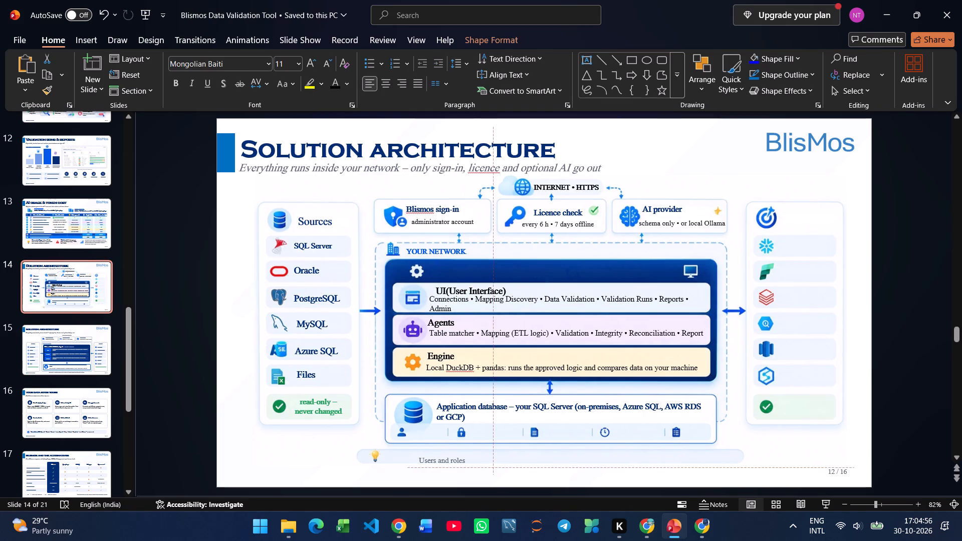
{"action": "left_click_drag", "start_coordinate": [469, 476], "coordinate": [454, 441]}
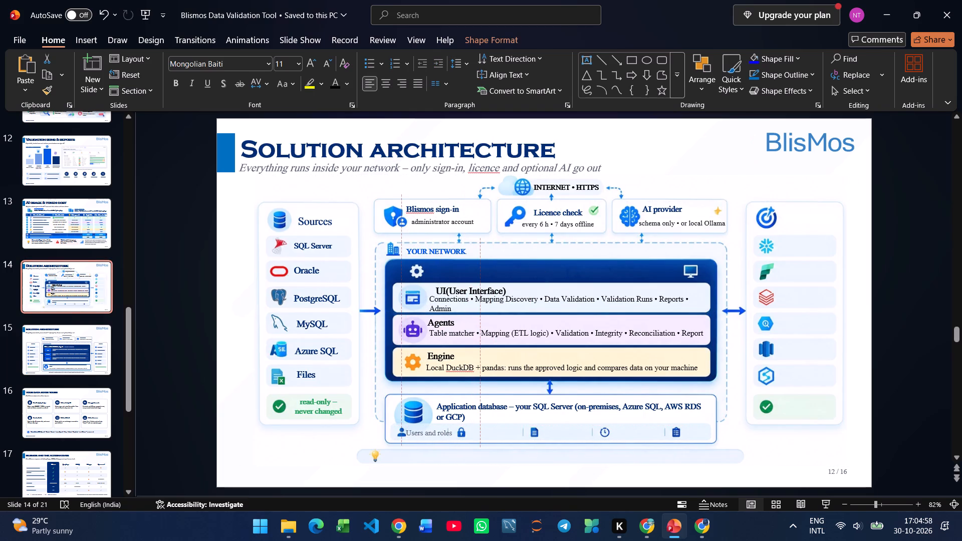
{"action": "left_click_drag", "start_coordinate": [454, 441], "coordinate": [456, 438]}
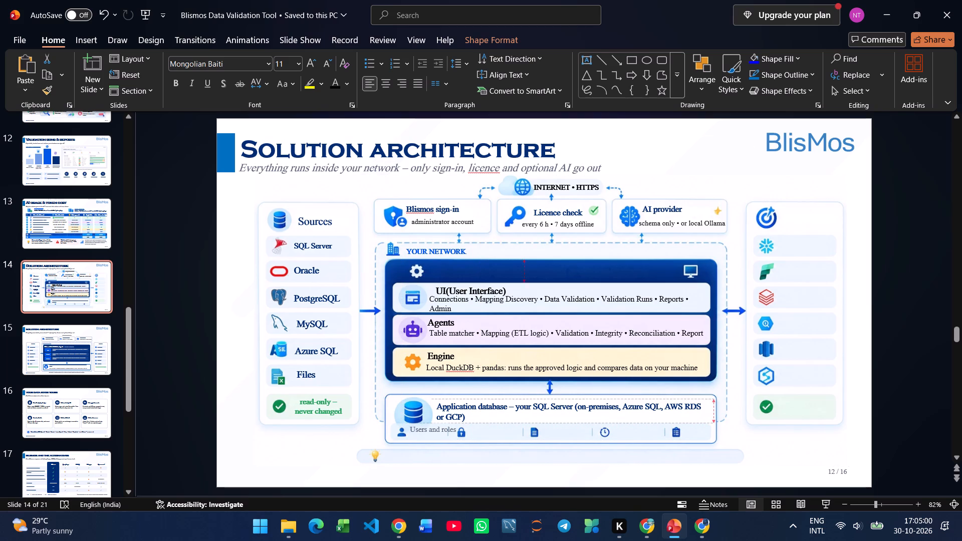
{"action": "left_click_drag", "start_coordinate": [456, 438], "coordinate": [454, 438]}
Narrow the "Users and roles" box to wrap onto two lines before the padlock icon, centre its text and colour it black.
{"action": "left_click_drag", "start_coordinate": [480, 438], "coordinate": [467, 441]}
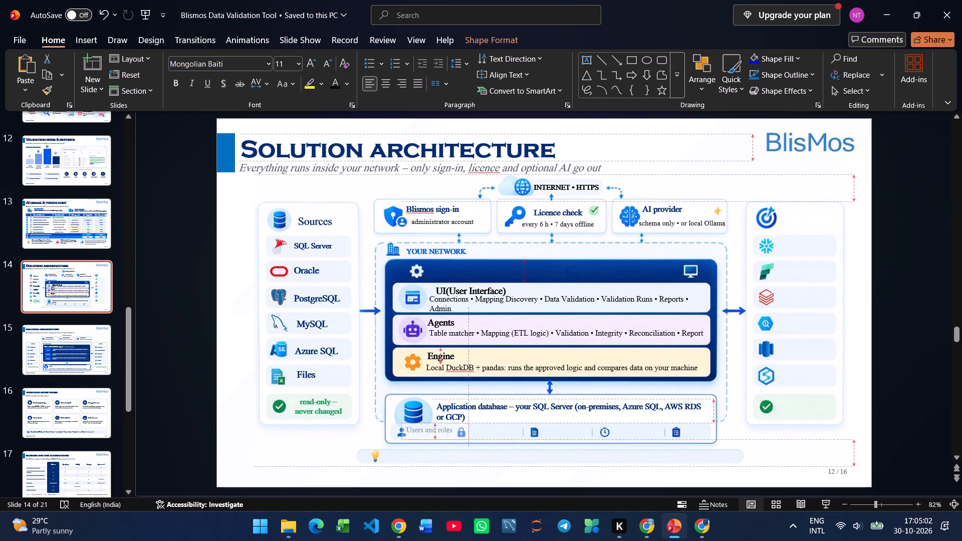
{"action": "left_click_drag", "start_coordinate": [467, 441], "coordinate": [454, 444]}
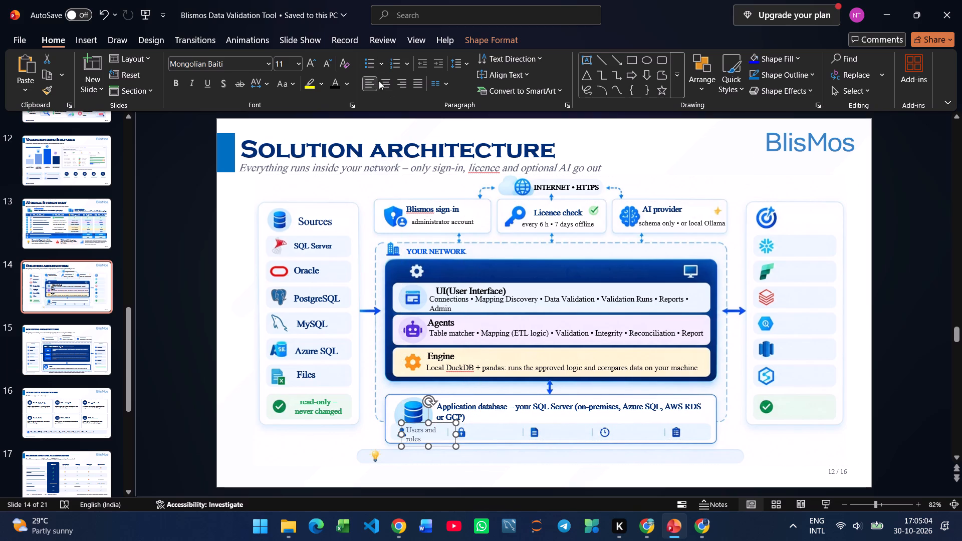
{"action": "left_click", "coordinate": [382, 80]}
{"action": "left_click_drag", "start_coordinate": [457, 435], "coordinate": [456, 435]}
{"action": "left_click_drag", "start_coordinate": [456, 435], "coordinate": [451, 435]}
{"action": "left_click", "coordinate": [435, 423]}
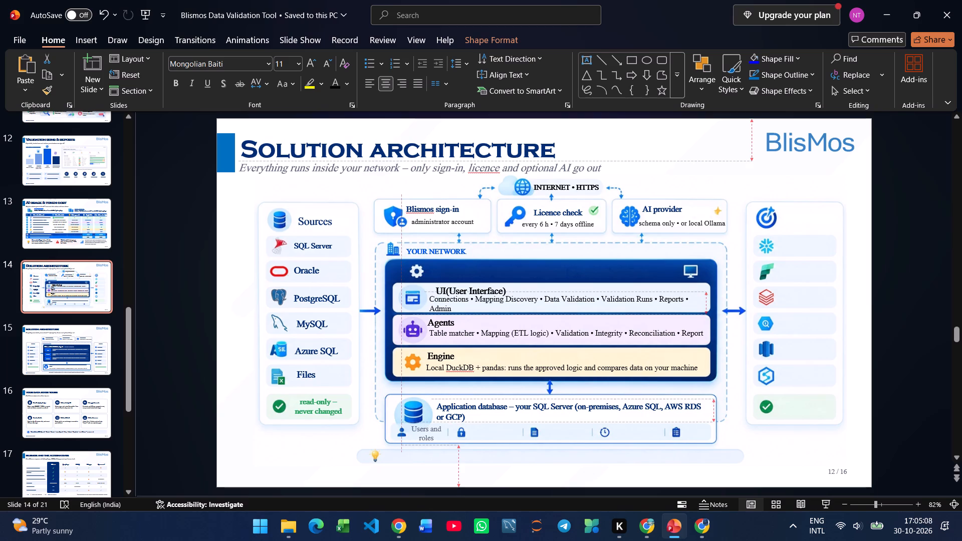
{"action": "left_click", "coordinate": [332, 86]}
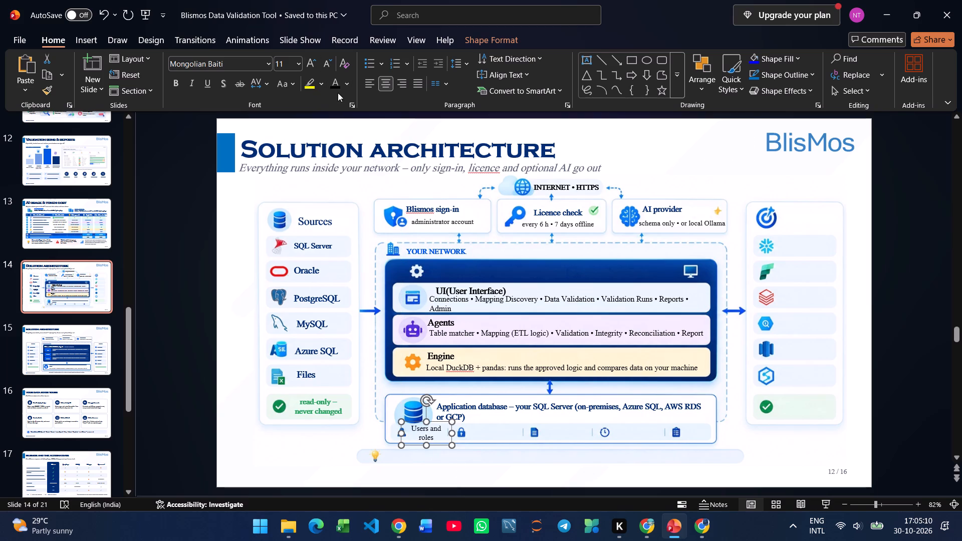
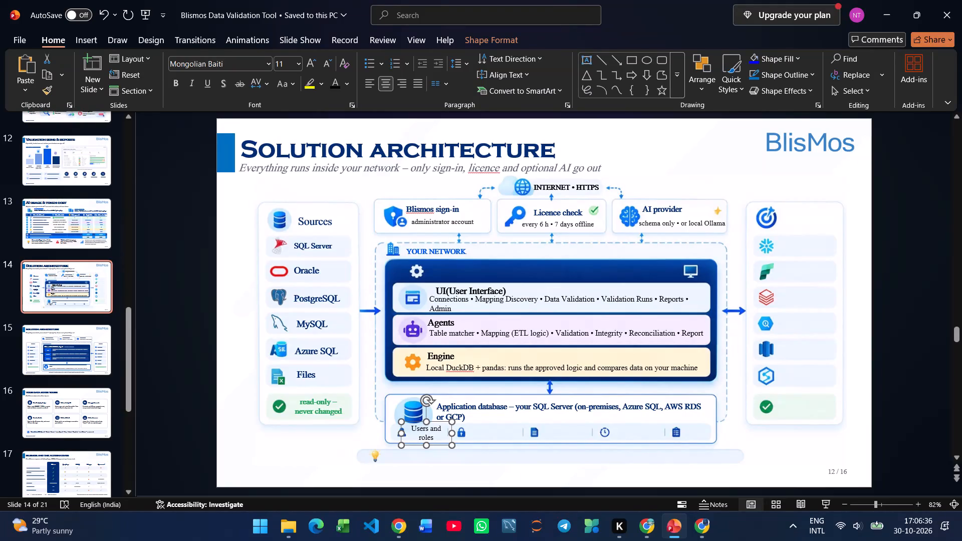
Copy only "encrypted credentials" from slide 15's application database description onto slide 14 beside the padlock icon, in a narrowed two-line box with black text.
{"action": "left_click", "coordinate": [92, 336]}
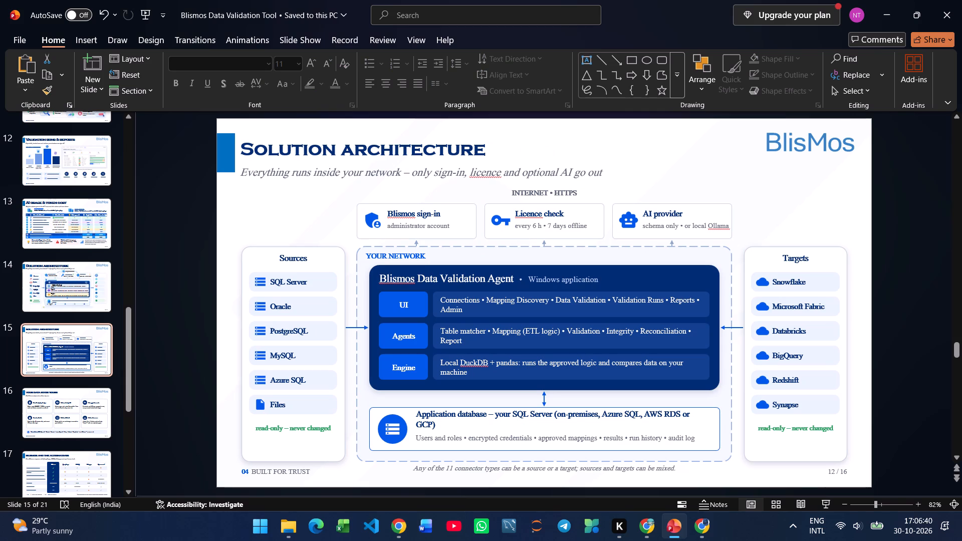
{"action": "left_click_drag", "start_coordinate": [468, 438], "coordinate": [526, 439]}
{"action": "key", "text": "ctrl+c"}
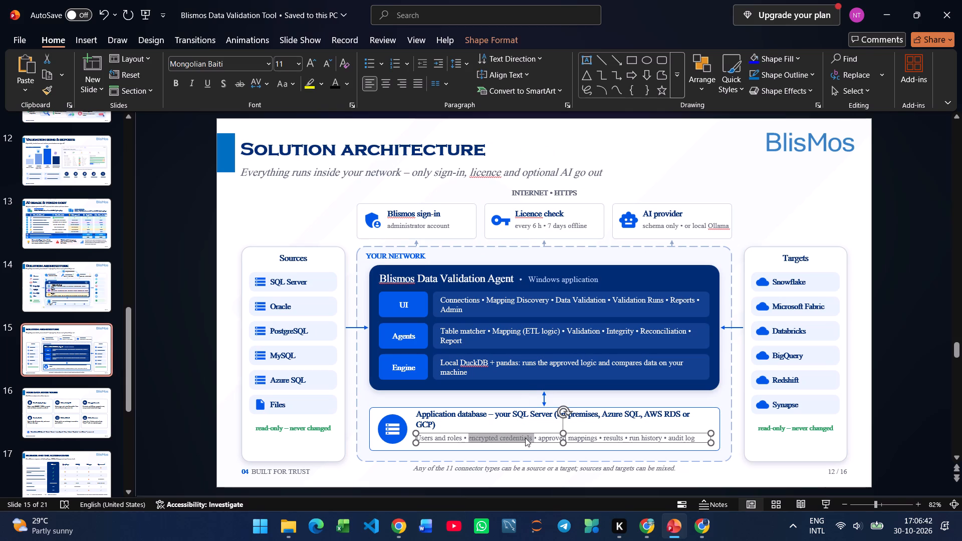
{"action": "left_click", "coordinate": [74, 299]}
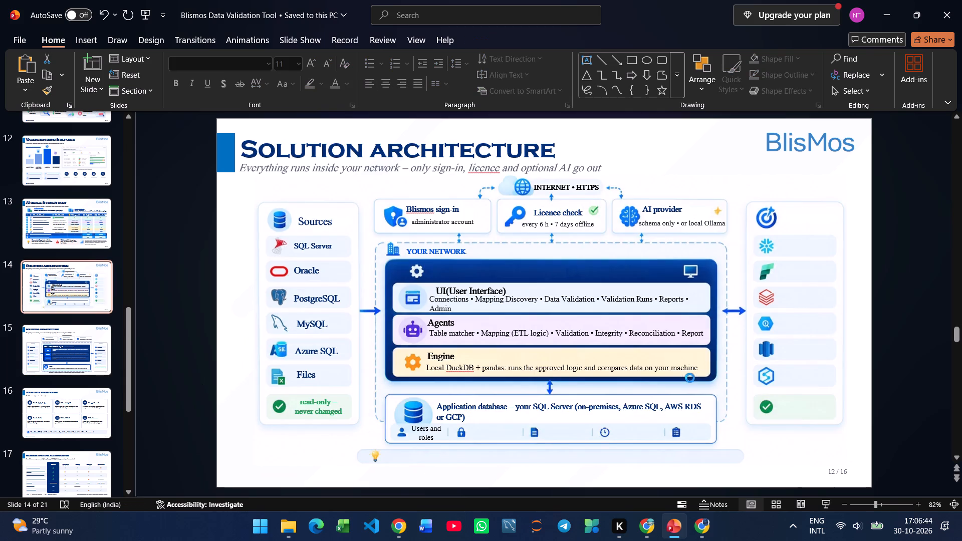
{"action": "key", "text": "ctrl+v"}
{"action": "left_click_drag", "start_coordinate": [709, 310], "coordinate": [479, 313]}
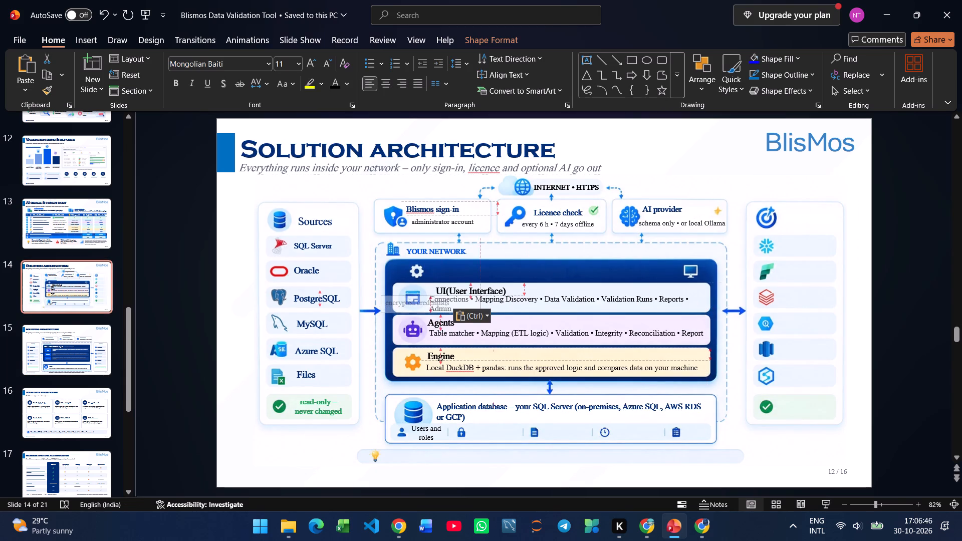
{"action": "left_click_drag", "start_coordinate": [479, 313], "coordinate": [425, 314]}
{"action": "left_click_drag", "start_coordinate": [410, 320], "coordinate": [503, 475]}
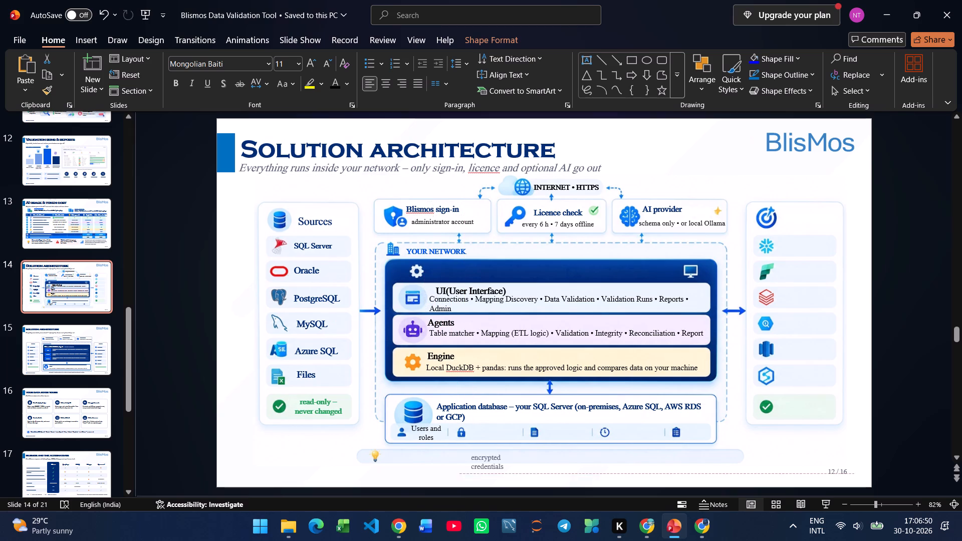
{"action": "left_click_drag", "start_coordinate": [503, 475], "coordinate": [501, 445]}
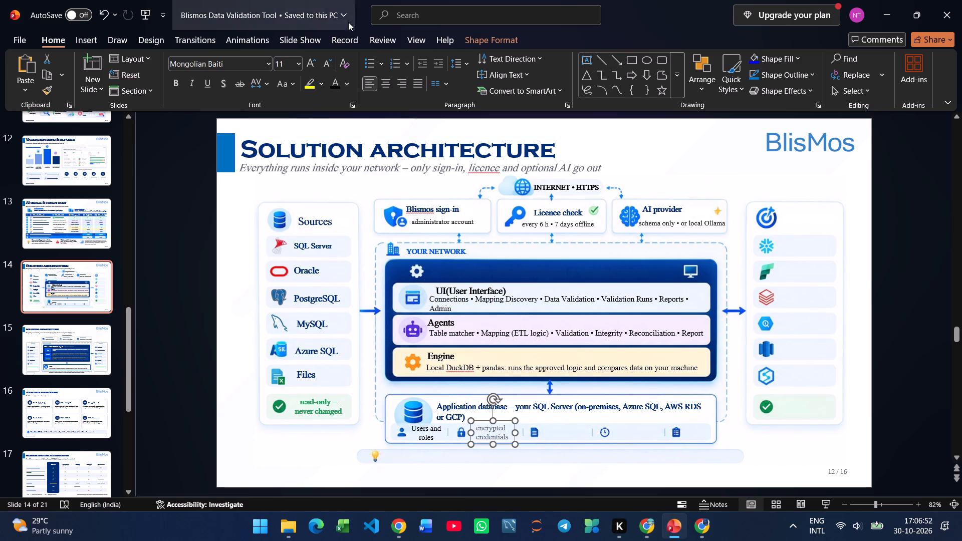
{"action": "left_click", "coordinate": [339, 85]}
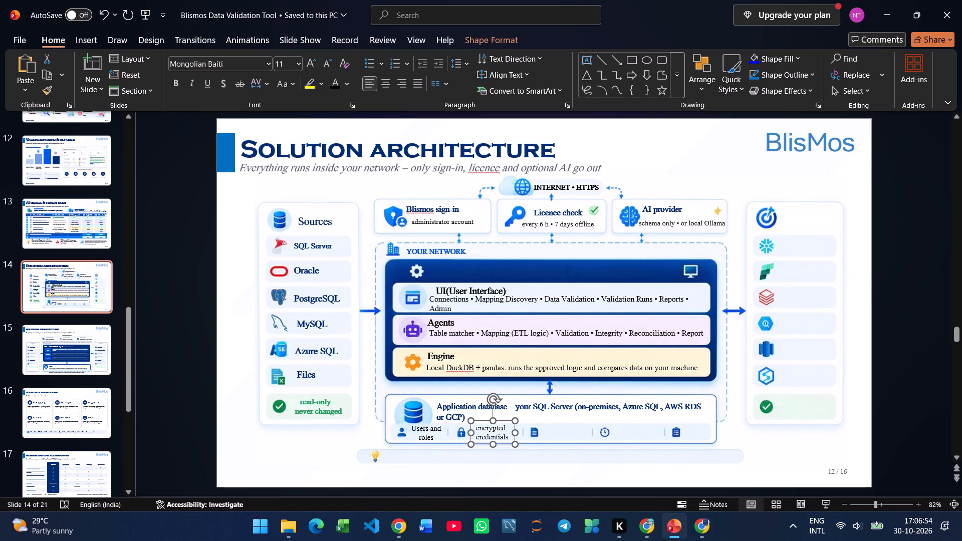
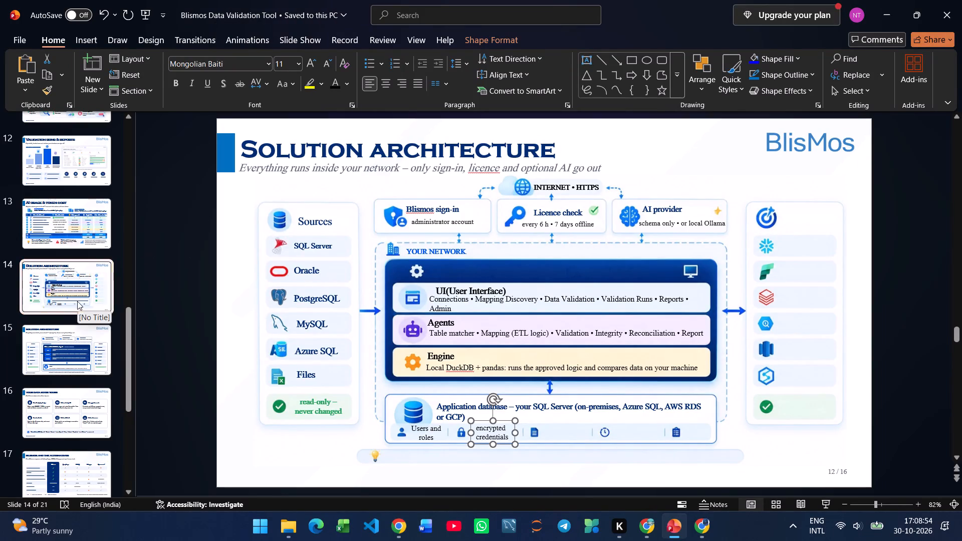
Copy "approved mappings" from slide 15's application database description onto slide 14 beside the document icon, in a narrowed two-line box with black text.
{"action": "left_click", "coordinate": [74, 334]}
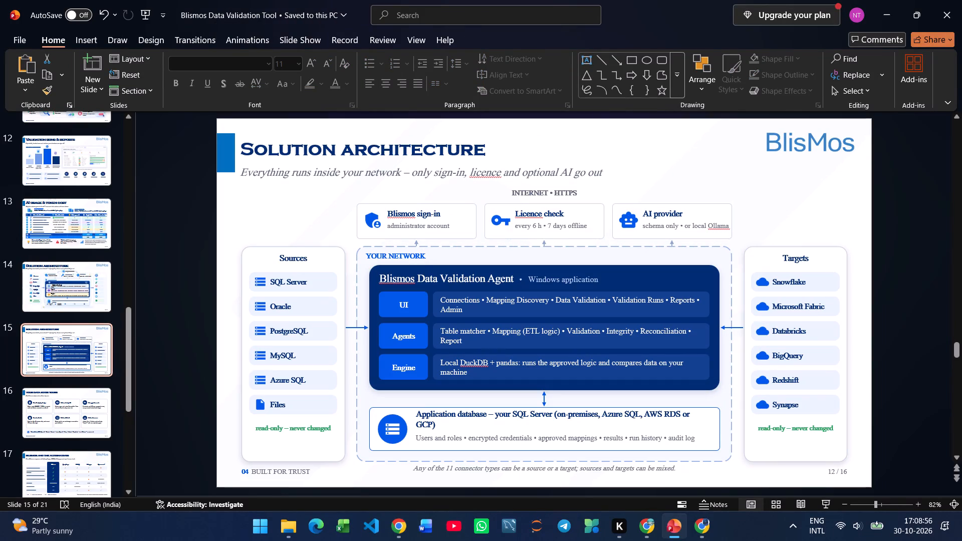
{"action": "left_click_drag", "start_coordinate": [538, 439], "coordinate": [581, 440]}
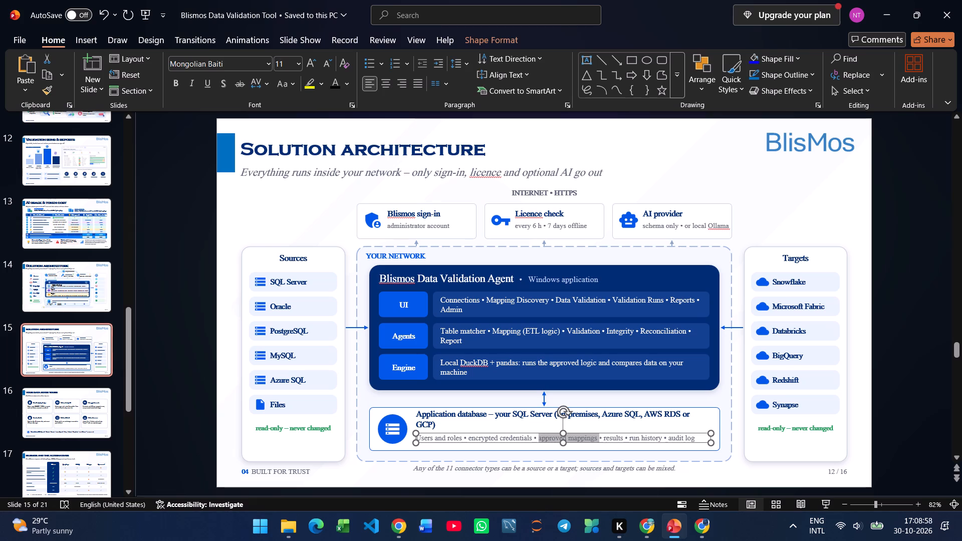
{"action": "left_click_drag", "start_coordinate": [581, 440], "coordinate": [583, 440]}
{"action": "key", "text": "ctrl+c"}
{"action": "left_click", "coordinate": [28, 292]}
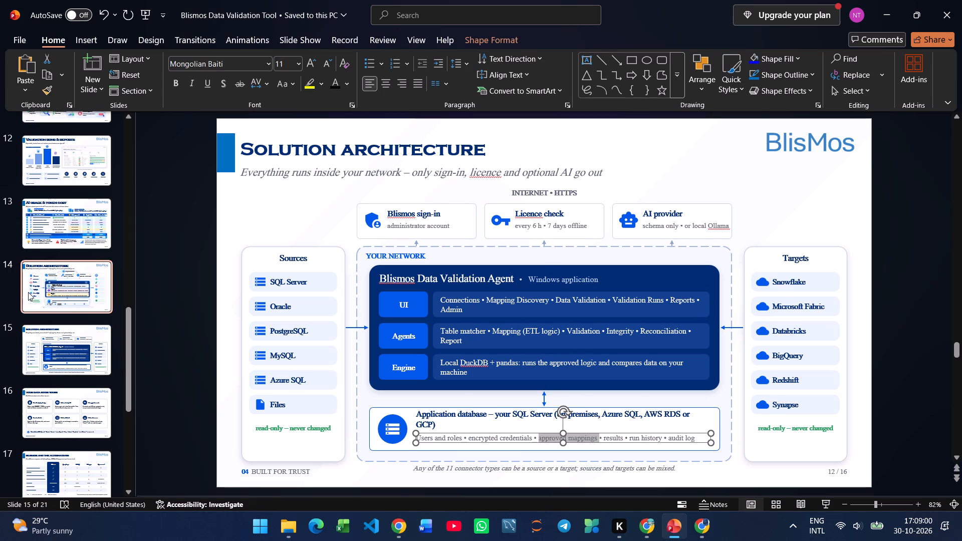
{"action": "key", "text": "ctrl+v"}
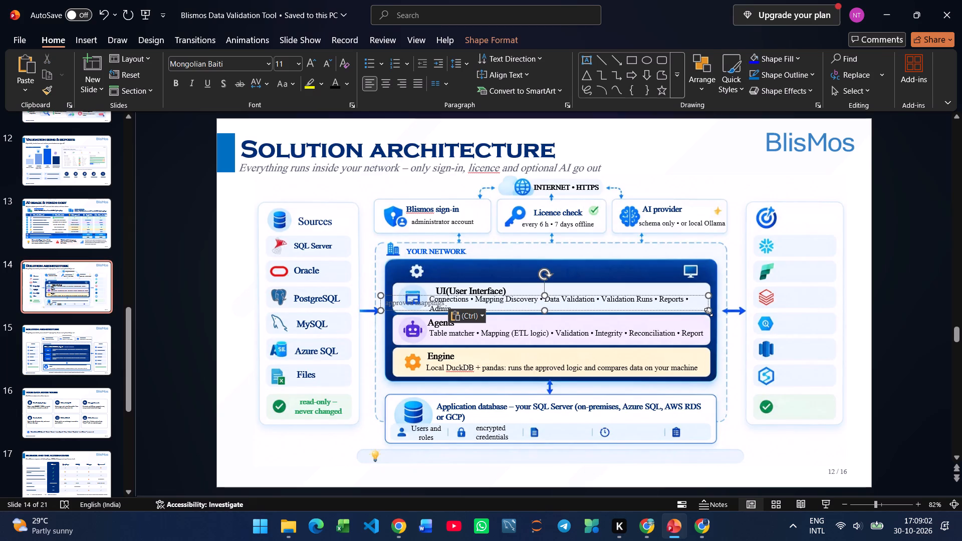
{"action": "left_click_drag", "start_coordinate": [708, 312], "coordinate": [432, 313]}
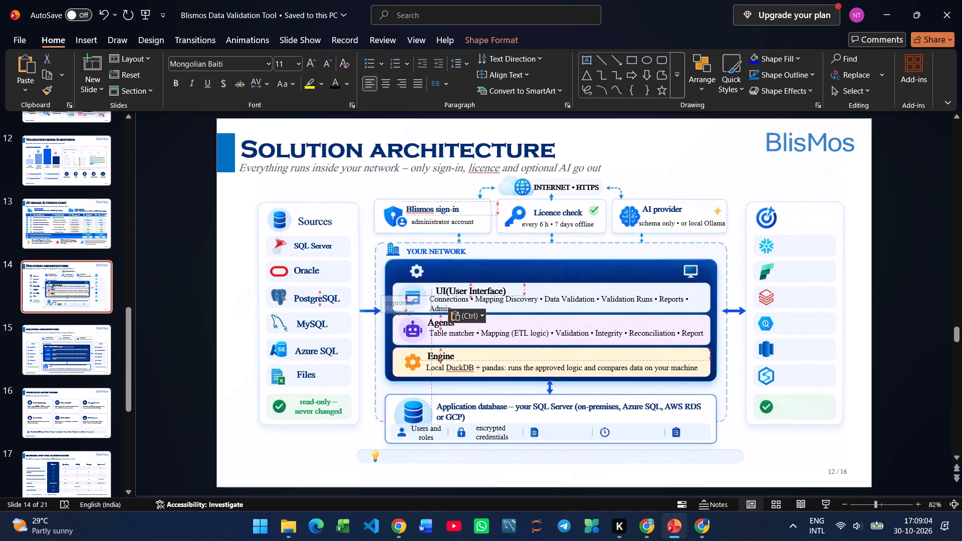
{"action": "left_click_drag", "start_coordinate": [432, 313], "coordinate": [422, 314]}
{"action": "left_click", "coordinate": [335, 81]}
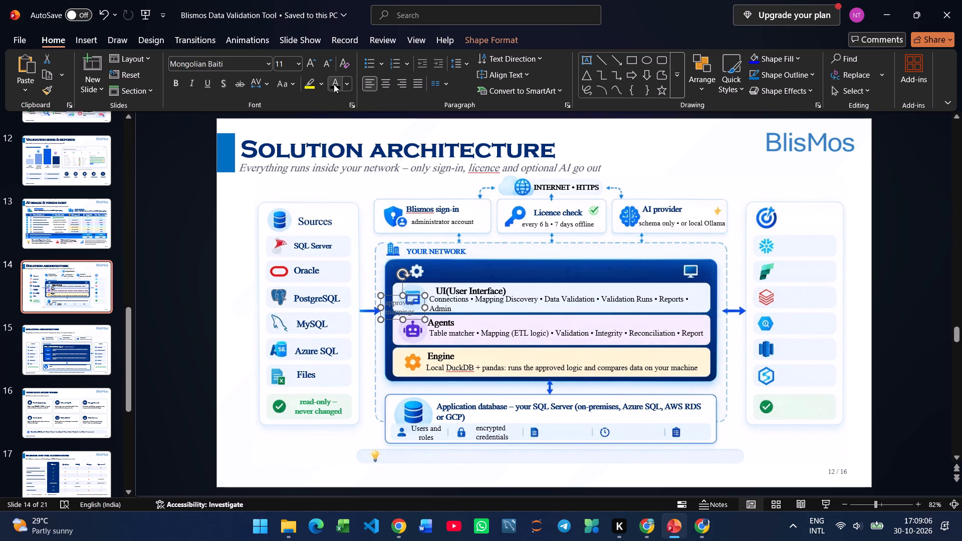
{"action": "left_click_drag", "start_coordinate": [415, 319], "coordinate": [537, 401]}
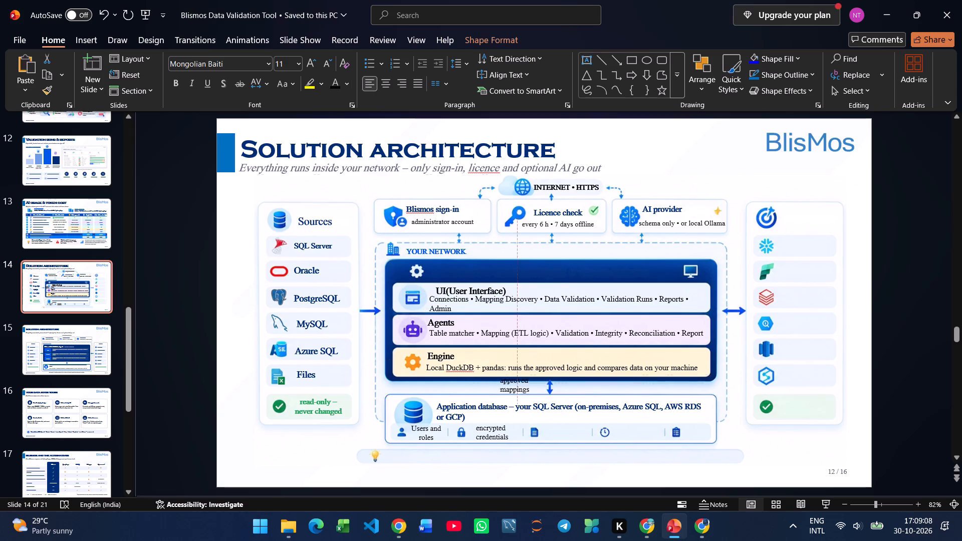
{"action": "left_click_drag", "start_coordinate": [537, 401], "coordinate": [575, 443]}
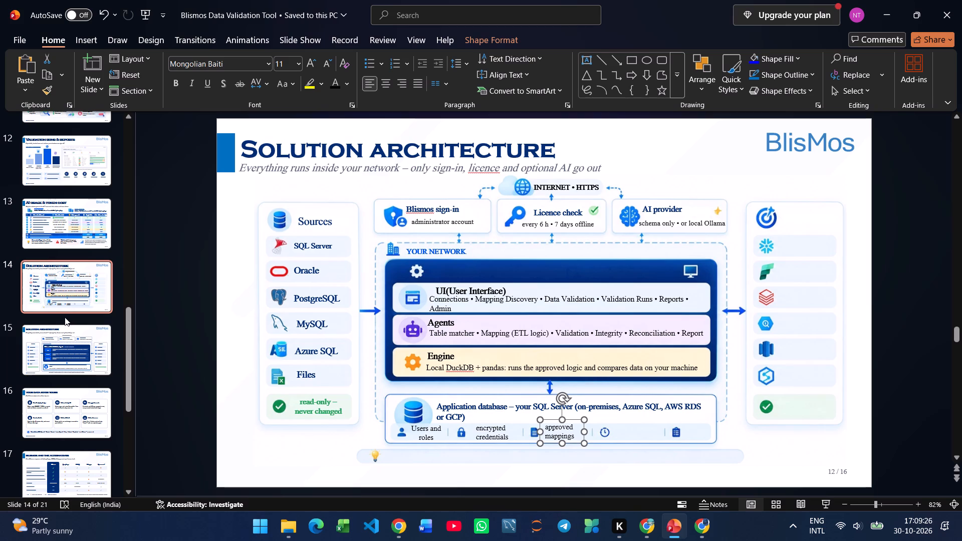
Copy "results" from slide 15's application database description onto slide 14 beside the clock icon, in a narrowed box with black text.
{"action": "left_click", "coordinate": [81, 373]}
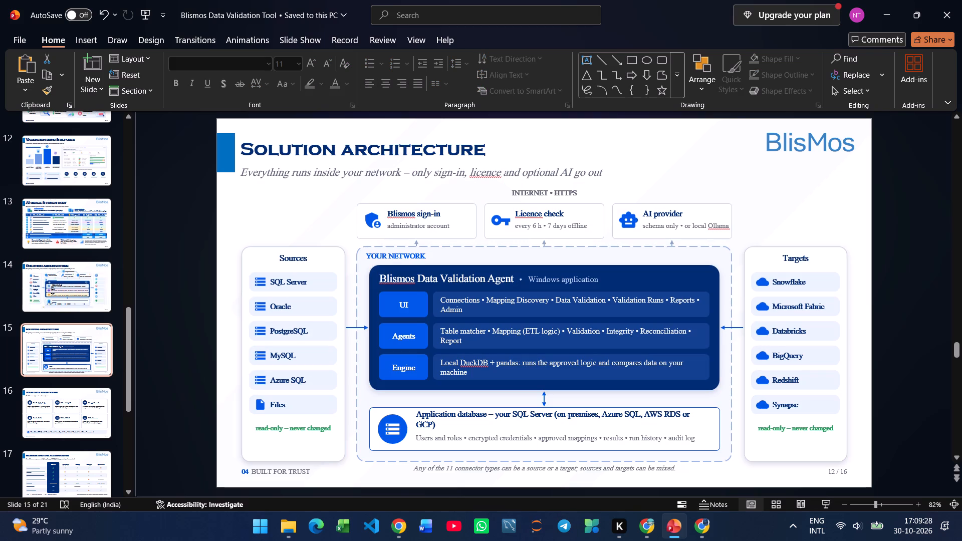
{"action": "left_click_drag", "start_coordinate": [603, 440], "coordinate": [621, 437]}
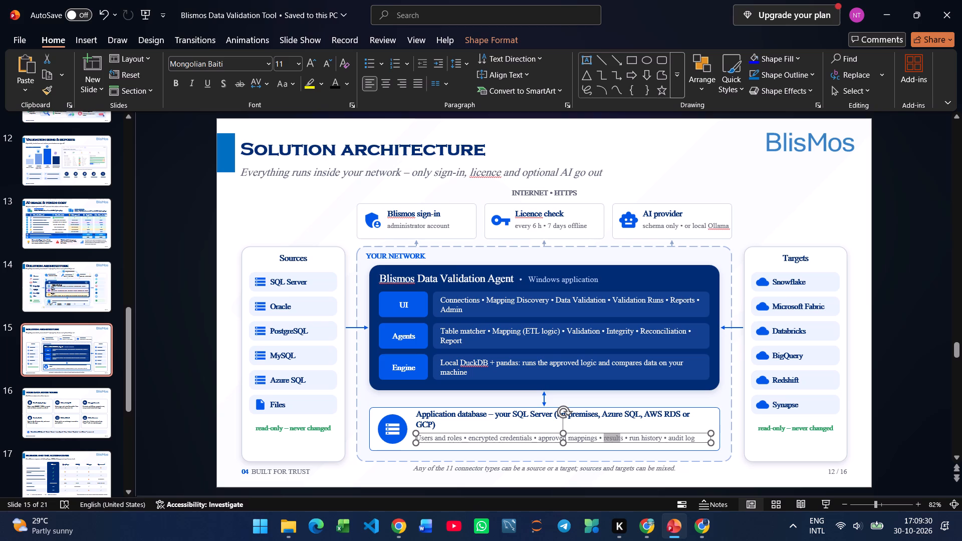
{"action": "left_click_drag", "start_coordinate": [621, 437], "coordinate": [623, 437]}
{"action": "key", "text": "ctrl+c"}
{"action": "left_click", "coordinate": [75, 308]}
{"action": "key", "text": "ctrl+v"}
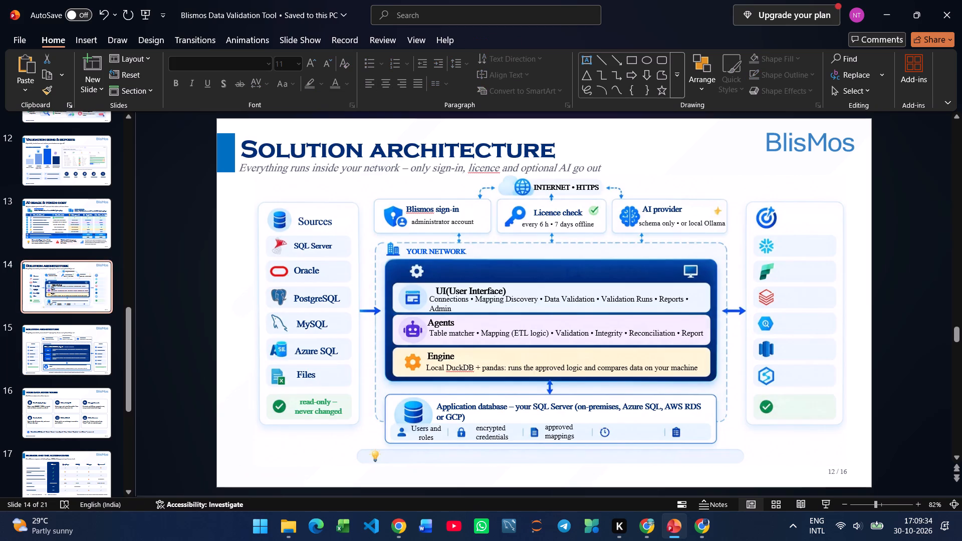
{"action": "left_click_drag", "start_coordinate": [708, 311], "coordinate": [568, 319]}
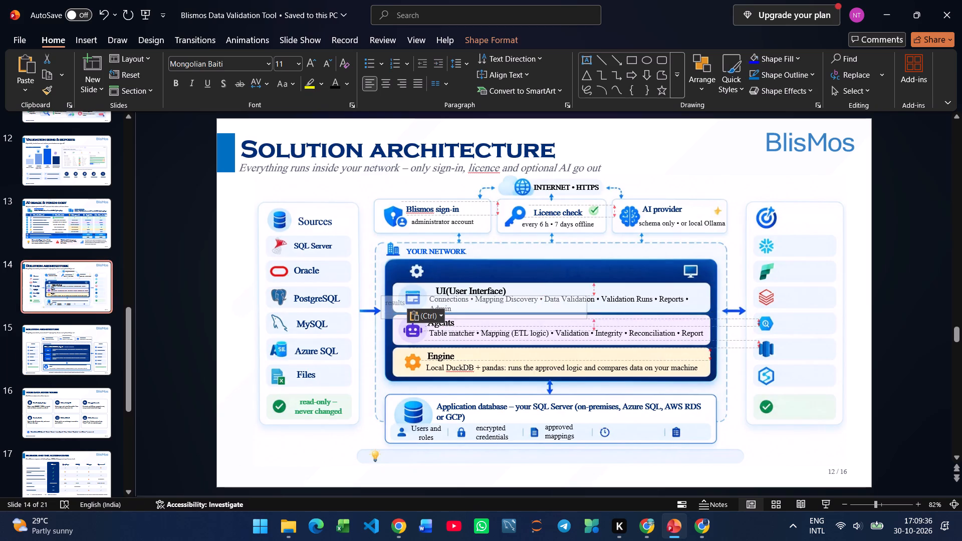
{"action": "left_click_drag", "start_coordinate": [568, 319], "coordinate": [414, 312]}
{"action": "left_click", "coordinate": [329, 89]}
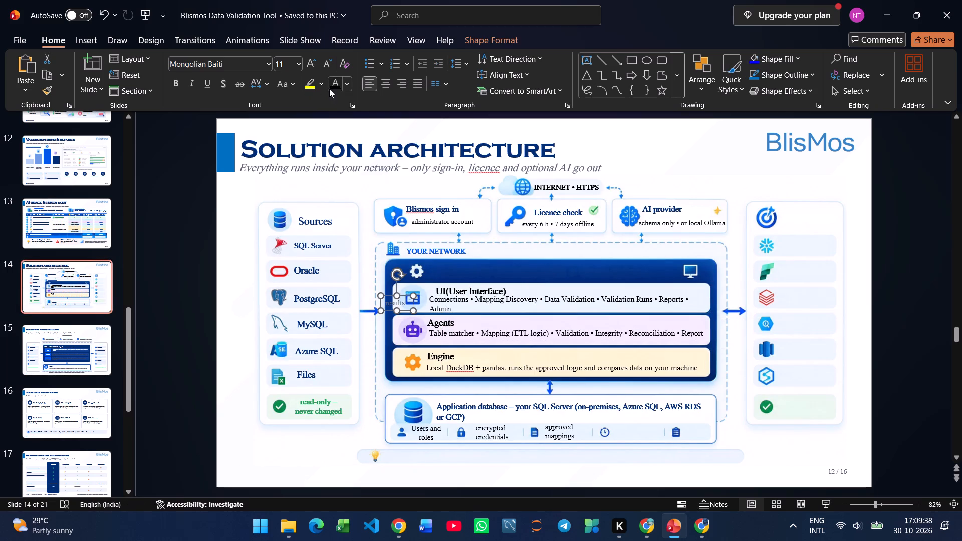
{"action": "left_click_drag", "start_coordinate": [404, 311], "coordinate": [605, 408]}
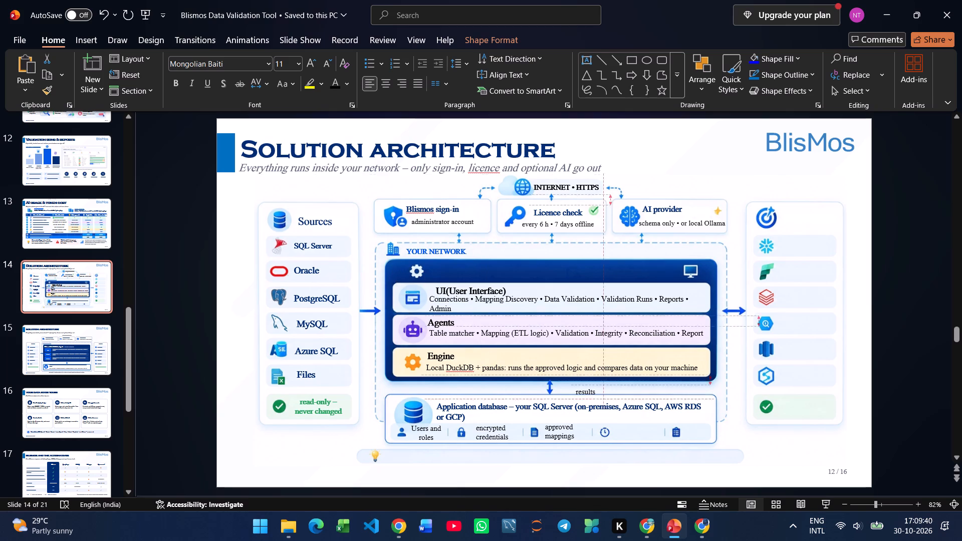
{"action": "left_click_drag", "start_coordinate": [605, 408], "coordinate": [637, 440]}
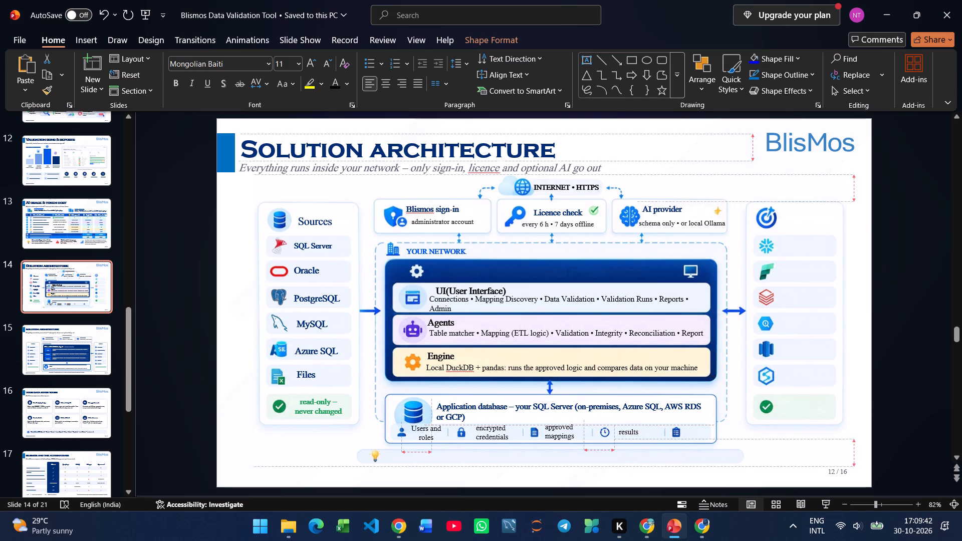
{"action": "left_click_drag", "start_coordinate": [637, 440], "coordinate": [632, 441]}
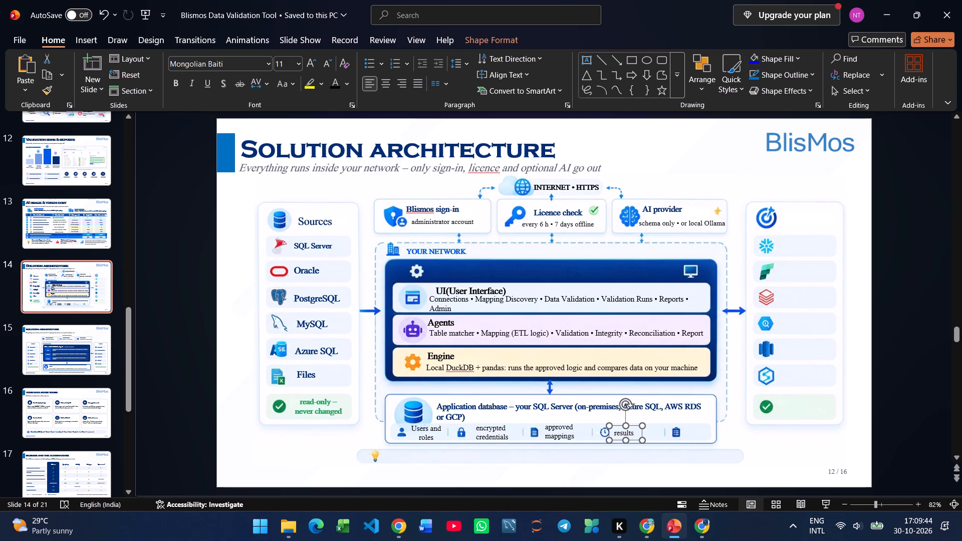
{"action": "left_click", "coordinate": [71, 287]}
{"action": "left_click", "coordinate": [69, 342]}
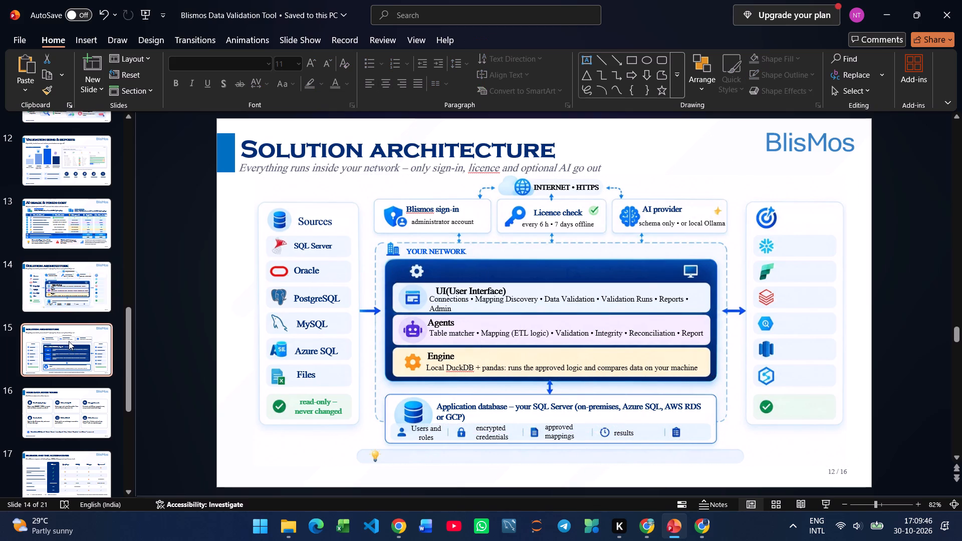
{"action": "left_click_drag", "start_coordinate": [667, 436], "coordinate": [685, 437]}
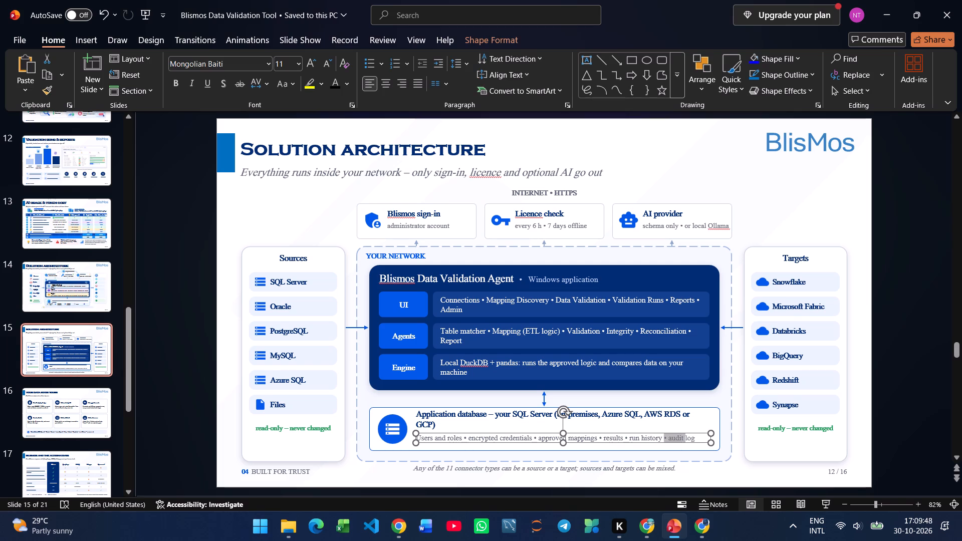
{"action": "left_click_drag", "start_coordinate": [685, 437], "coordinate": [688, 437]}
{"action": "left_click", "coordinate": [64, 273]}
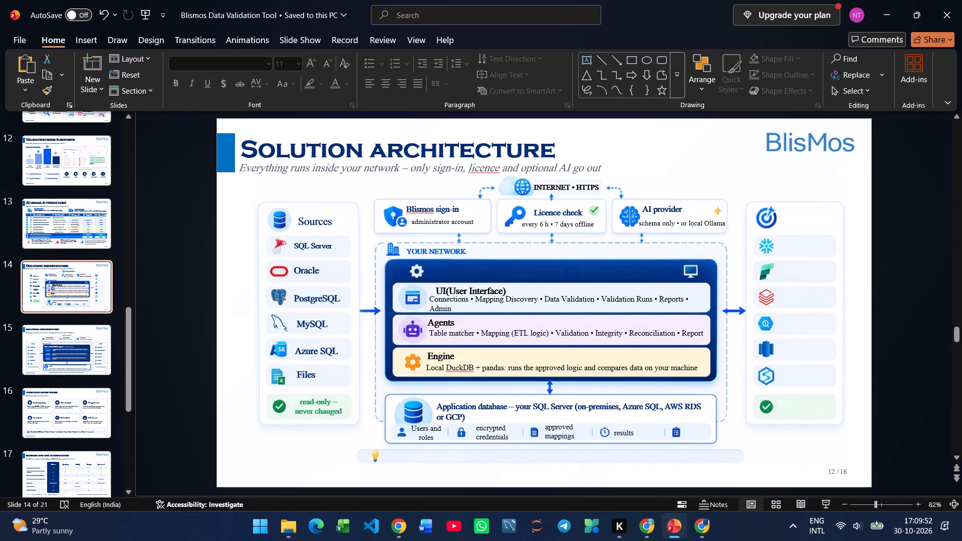
Following the reference image in Chrome, extend slide 14's "results" label to "Results & run histroy", widened to two lines, nudged up and centre-aligned.
{"action": "left_click", "coordinate": [691, 527]}
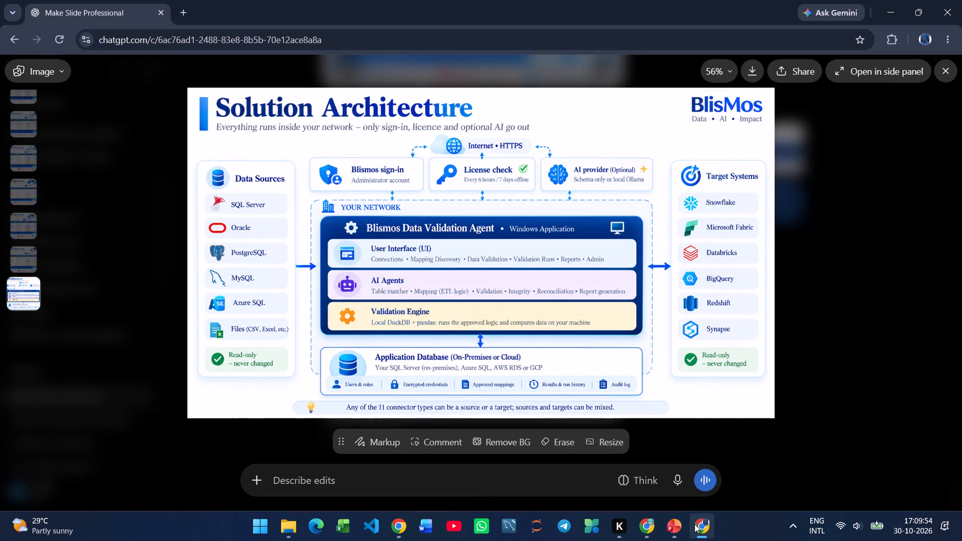
{"action": "left_click", "coordinate": [694, 524]}
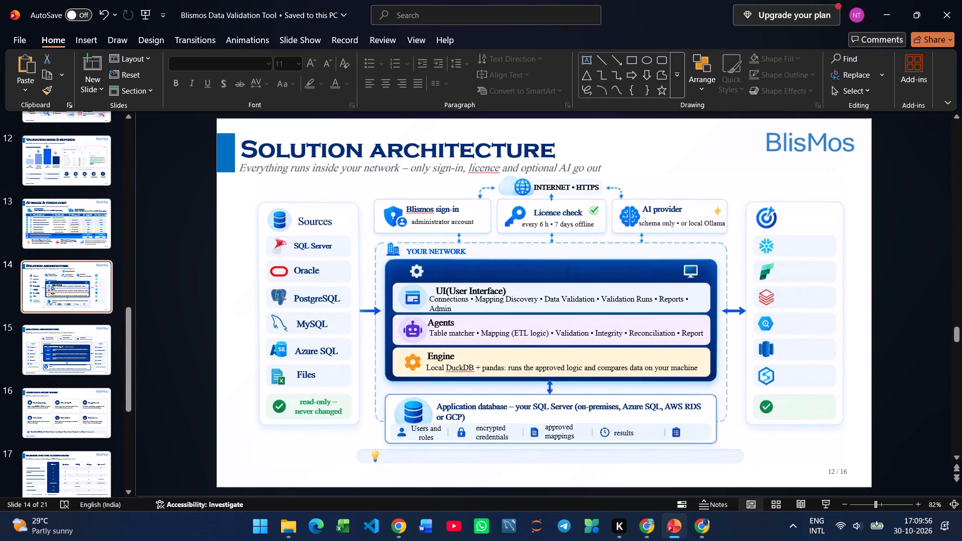
{"action": "left_click", "coordinate": [642, 431]}
{"action": "left_click", "coordinate": [633, 434]}
{"action": "key", "text": "space"}
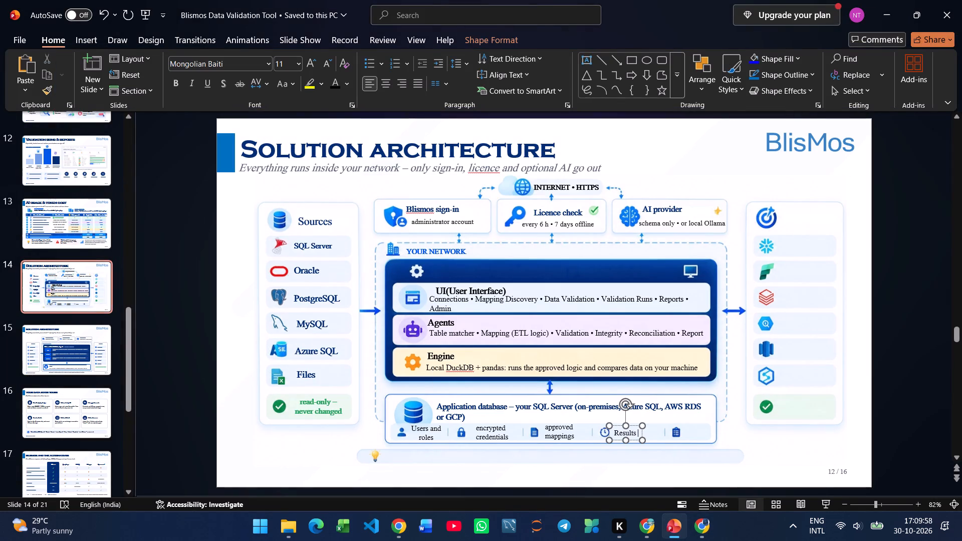
{"action": "type", "text": "& run histroy"}
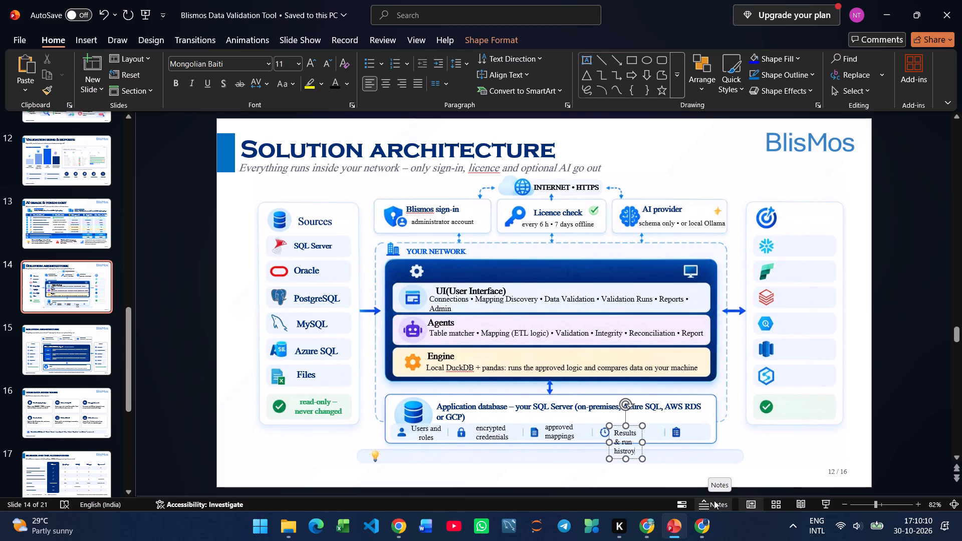
{"action": "left_click_drag", "start_coordinate": [638, 442], "coordinate": [652, 440]}
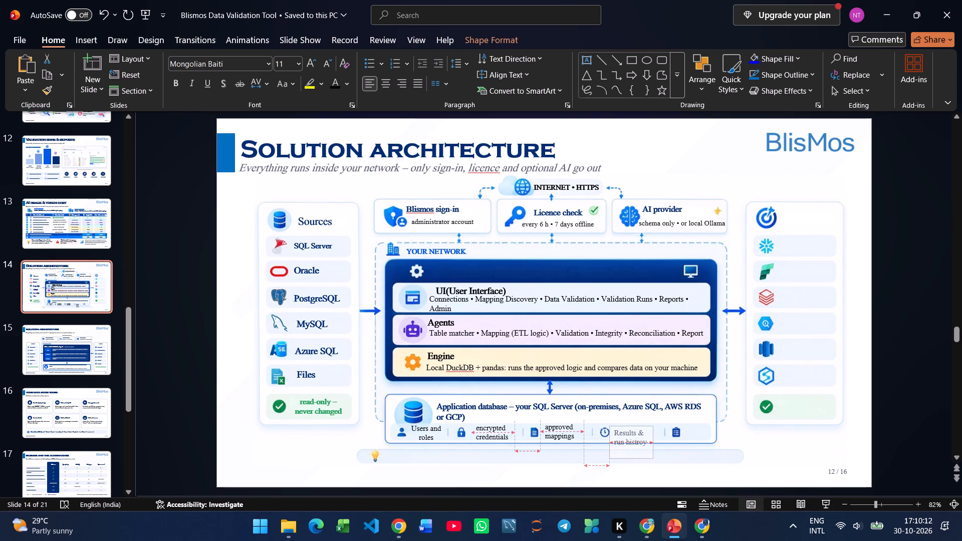
{"action": "left_click_drag", "start_coordinate": [652, 440], "coordinate": [666, 437]}
{"action": "left_click_drag", "start_coordinate": [666, 437], "coordinate": [662, 437]}
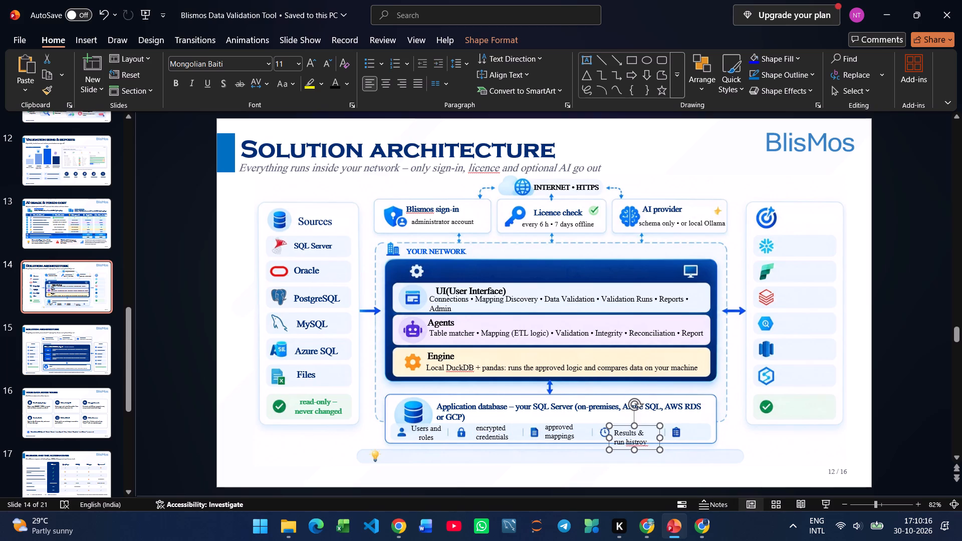
{"action": "left_click_drag", "start_coordinate": [647, 424], "coordinate": [648, 420]}
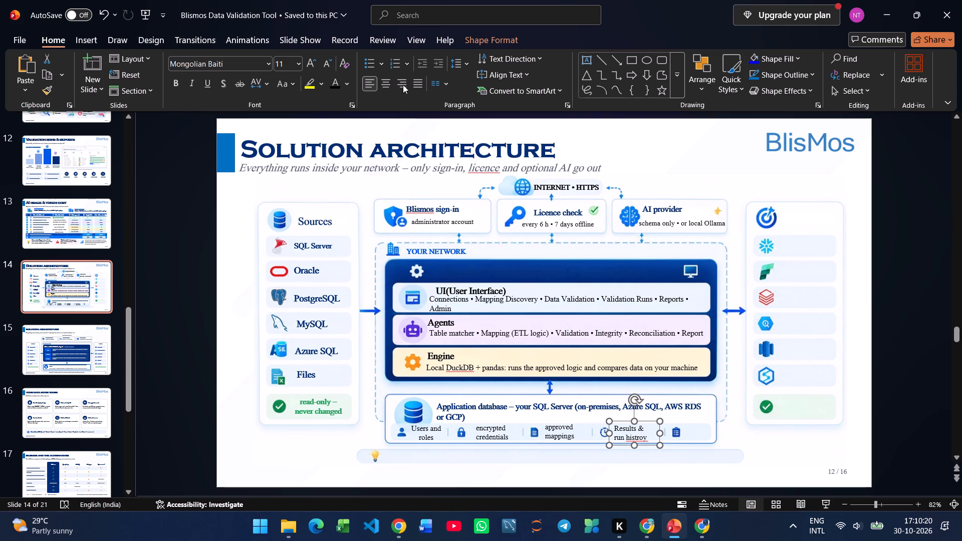
{"action": "left_click", "coordinate": [386, 84]}
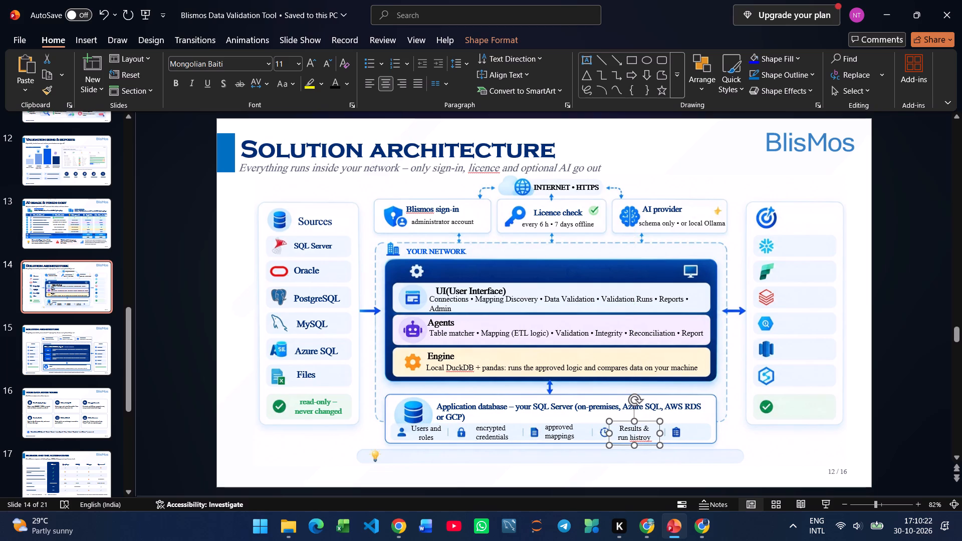
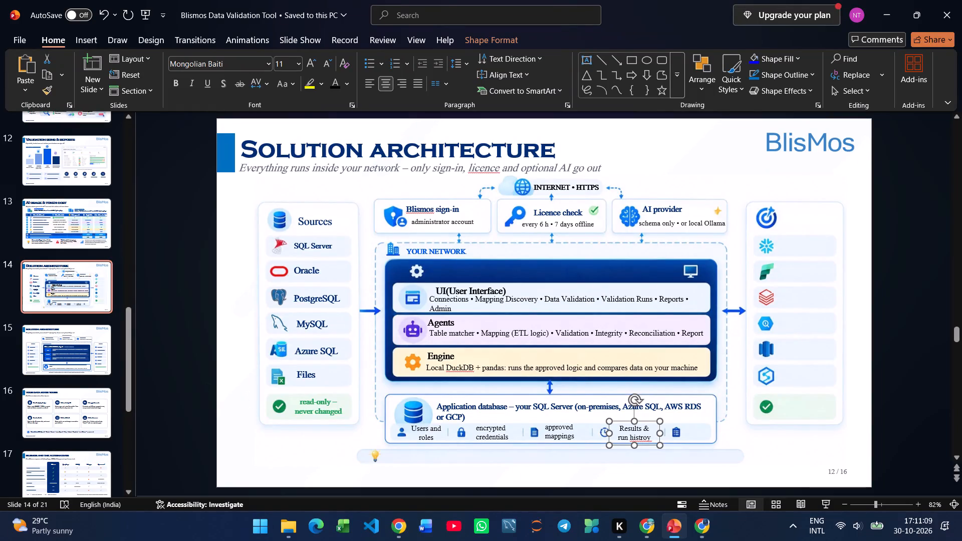
Copy "audit log" from slide 15's application database description onto slide 14 beside the clipboard icon, in a narrowed box with black text.
{"action": "left_click", "coordinate": [66, 351]}
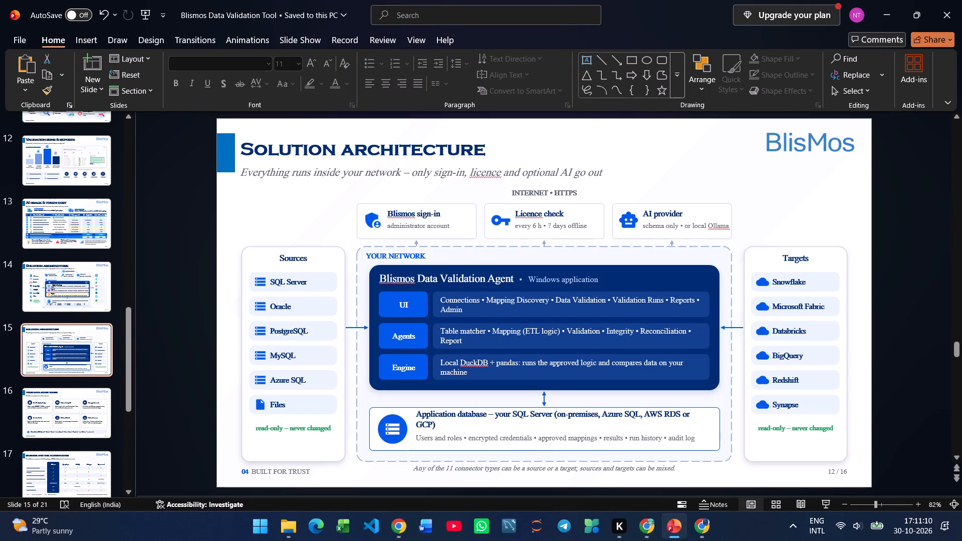
{"action": "left_click_drag", "start_coordinate": [669, 440], "coordinate": [694, 441]}
{"action": "key", "text": "ctrl+c"}
{"action": "left_click", "coordinate": [92, 277]}
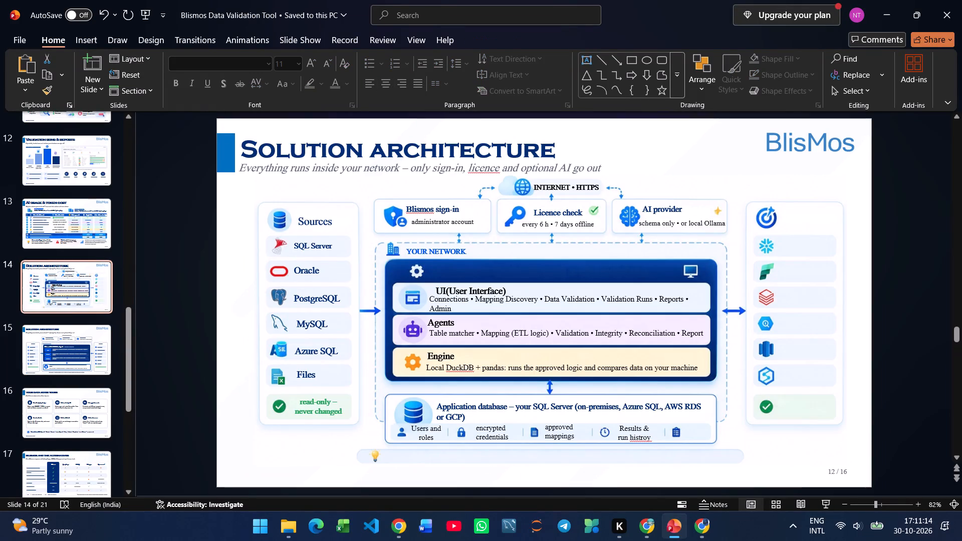
{"action": "key", "text": "ctrl+v"}
{"action": "left_click_drag", "start_coordinate": [707, 311], "coordinate": [420, 306]}
{"action": "left_click_drag", "start_coordinate": [410, 309], "coordinate": [707, 437]}
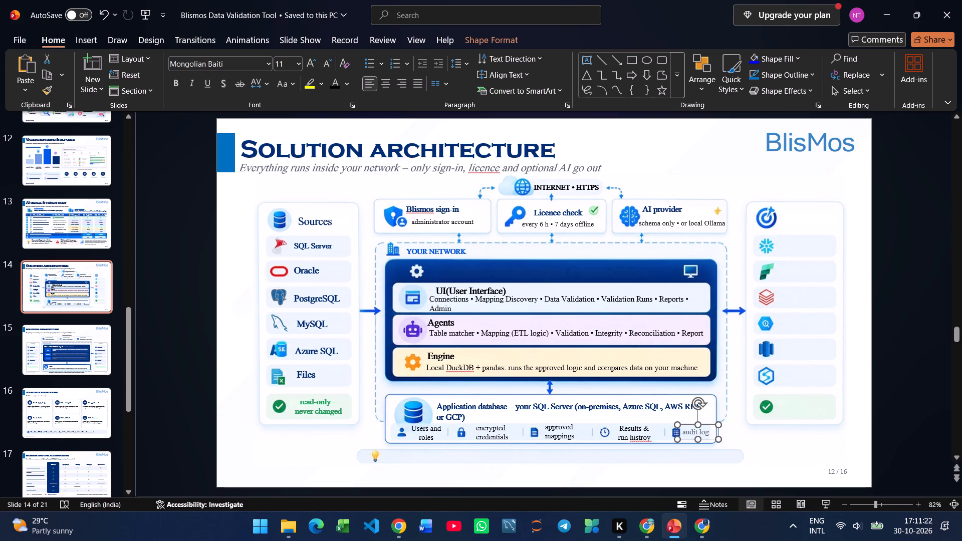
{"action": "left_click", "coordinate": [331, 85]}
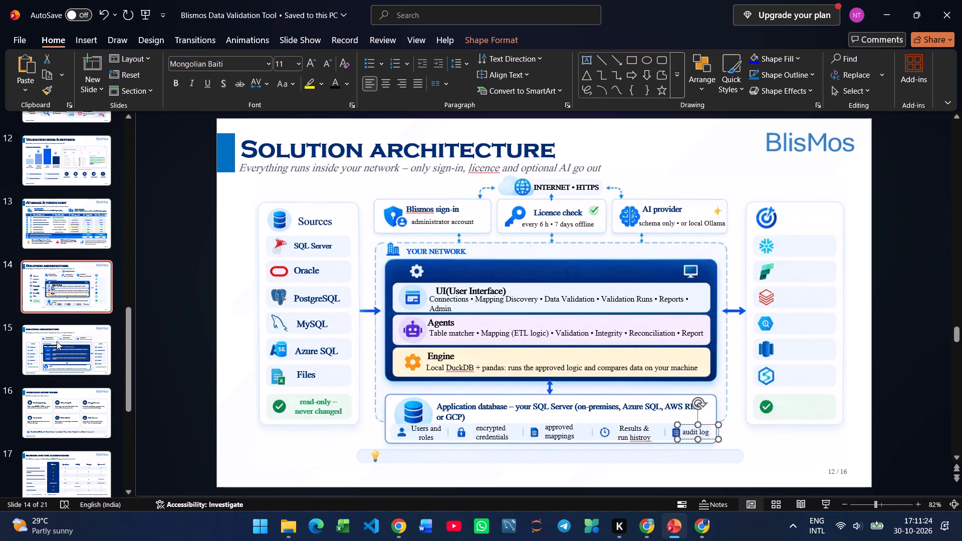
Copy the "Targets" heading from slide 15 onto slide 14 beside the target icon, in a narrowed box at font size 16.
{"action": "left_click", "coordinate": [57, 341]}
{"action": "left_click", "coordinate": [794, 259]}
{"action": "key", "text": "ctrl+a"}
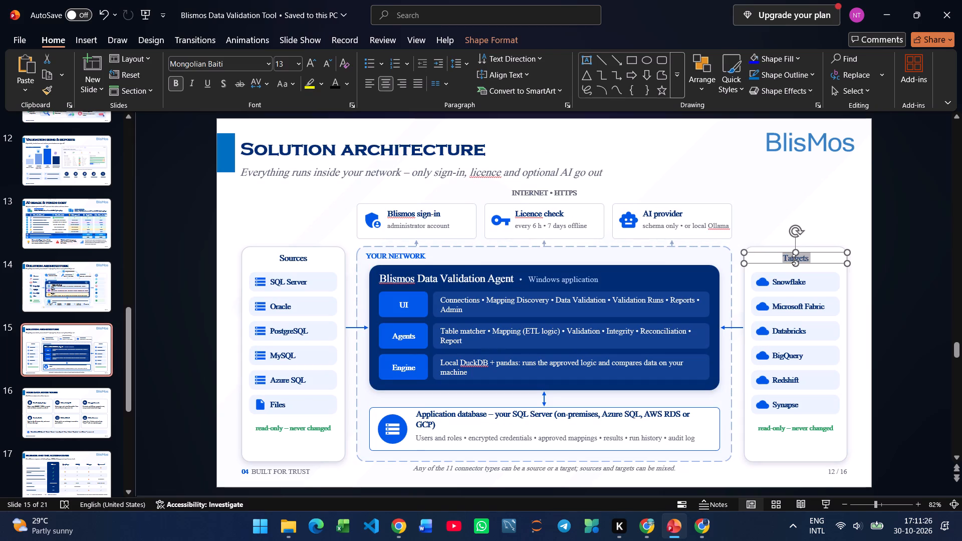
{"action": "key", "text": "ctrl+c"}
{"action": "left_click", "coordinate": [63, 272]}
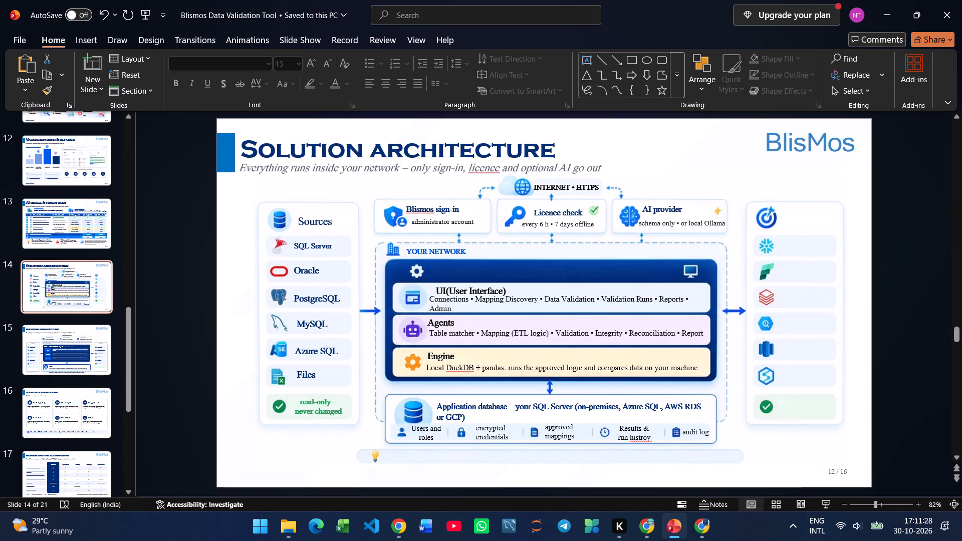
{"action": "key", "text": "ctrl+v"}
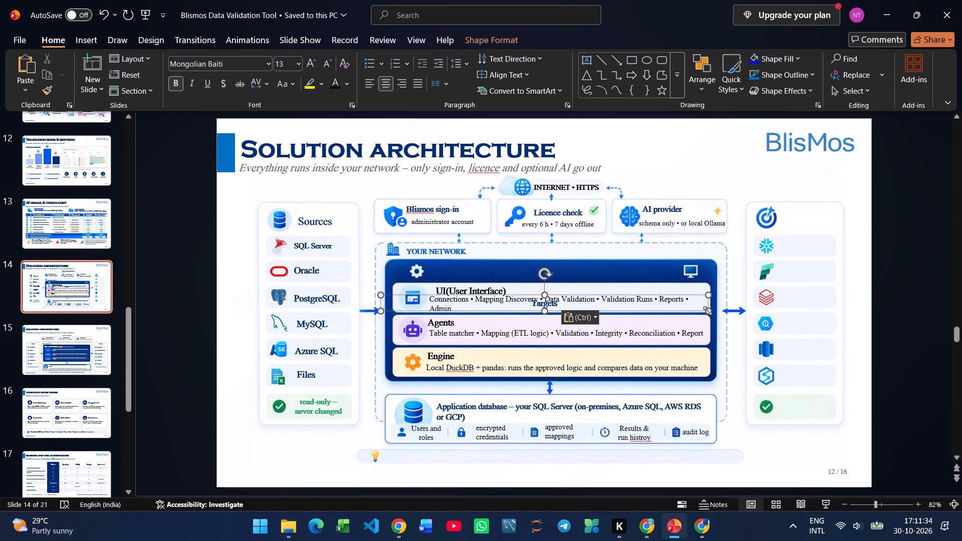
{"action": "left_click_drag", "start_coordinate": [707, 311], "coordinate": [434, 314]}
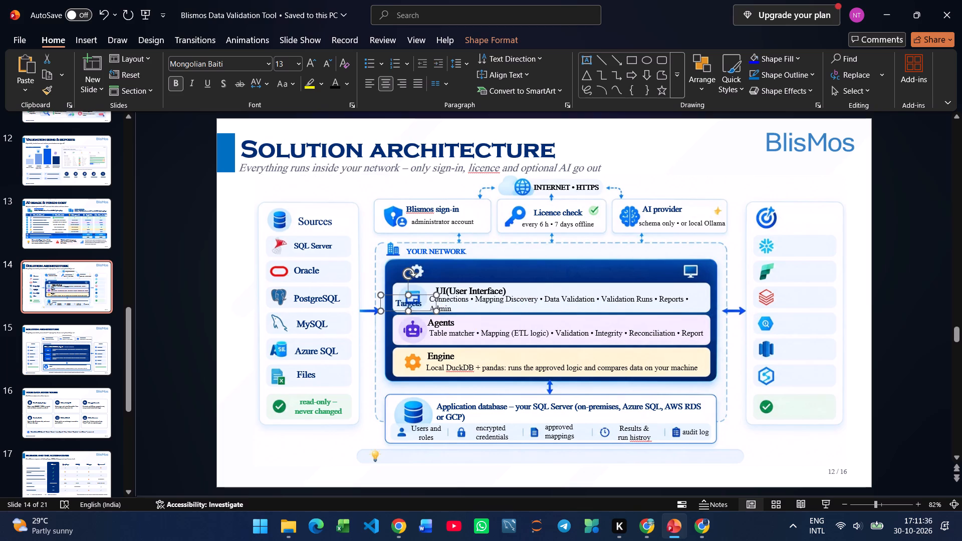
{"action": "left_click", "coordinate": [308, 60]}
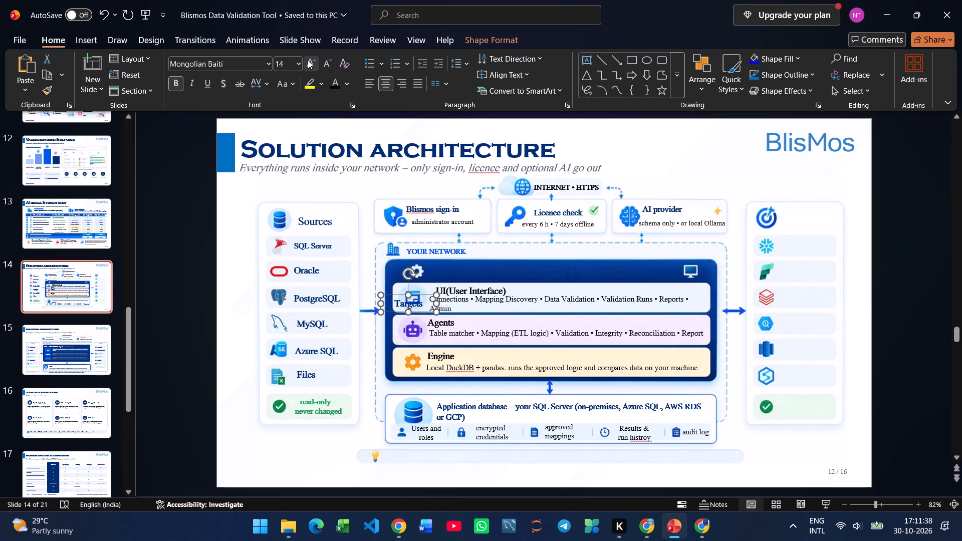
{"action": "left_click", "coordinate": [308, 60]}
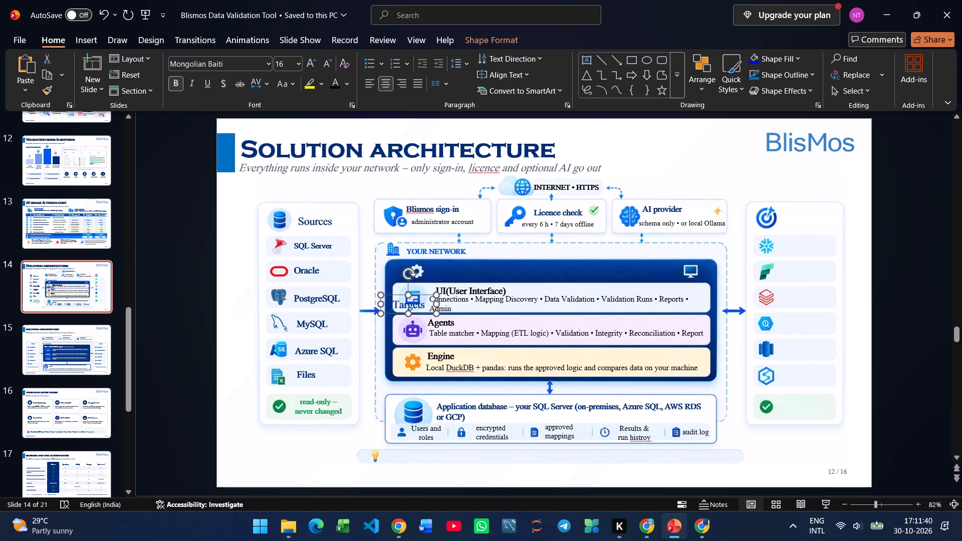
{"action": "left_click_drag", "start_coordinate": [416, 311], "coordinate": [812, 228]}
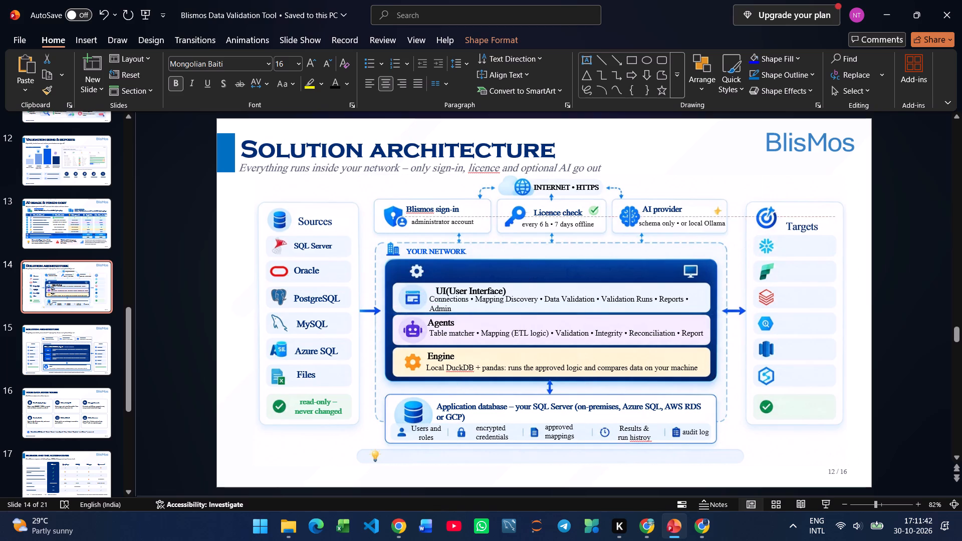
{"action": "left_click_drag", "start_coordinate": [812, 228], "coordinate": [808, 222]}
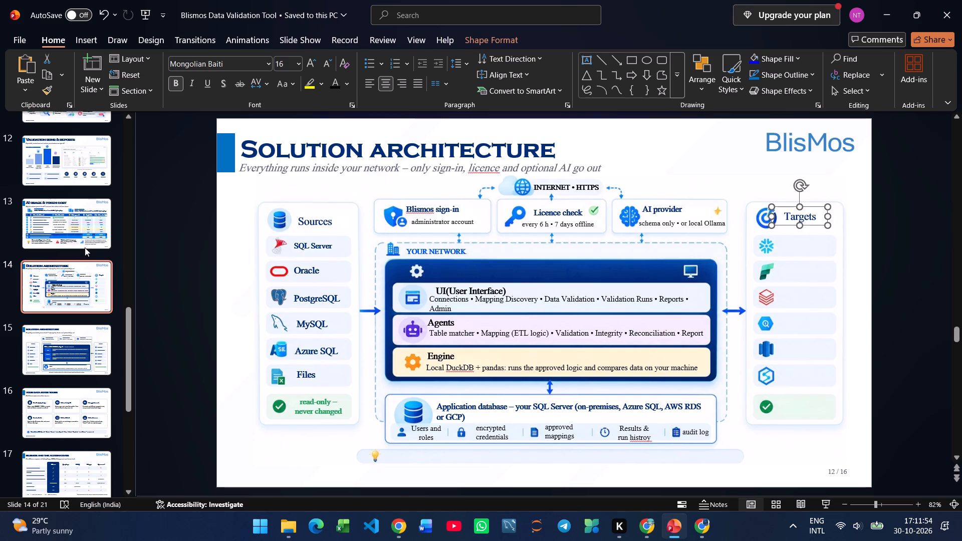
{"action": "left_click", "coordinate": [80, 273]}
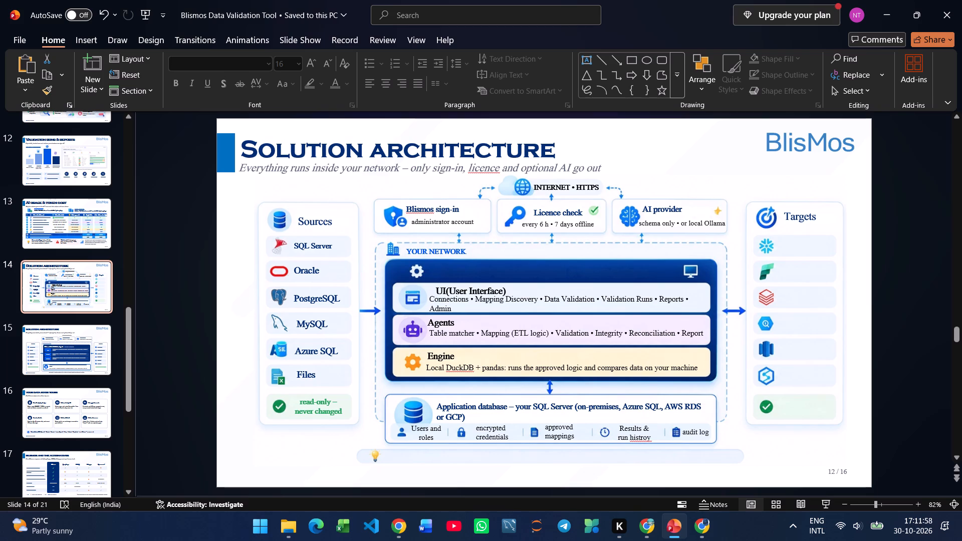
Copy the "Snowflake" label from slide 15 onto slide 14 beside the snowflake icon under Targets, in a narrowed box at font size 14.
{"action": "left_click", "coordinate": [70, 335]}
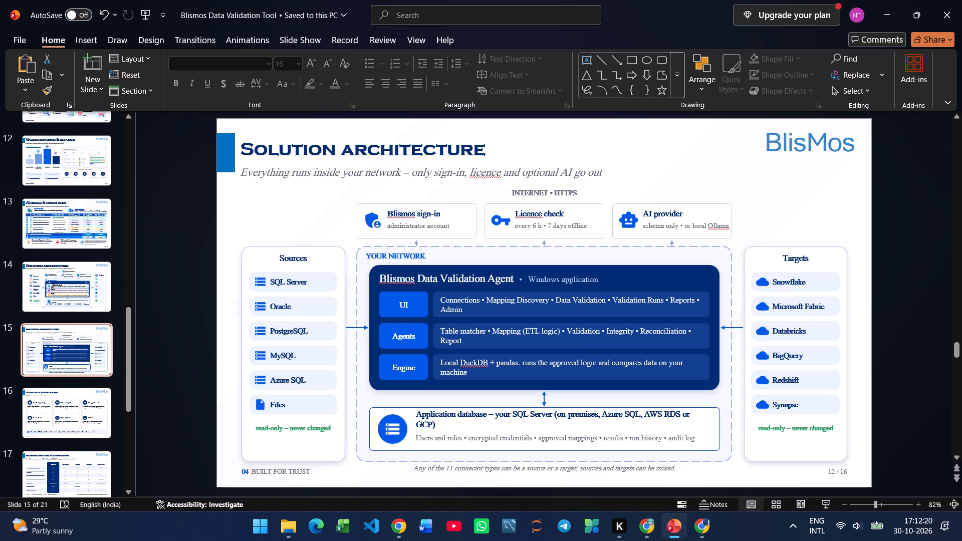
{"action": "left_click", "coordinate": [801, 282]}
{"action": "key", "text": "ctrl+a"}
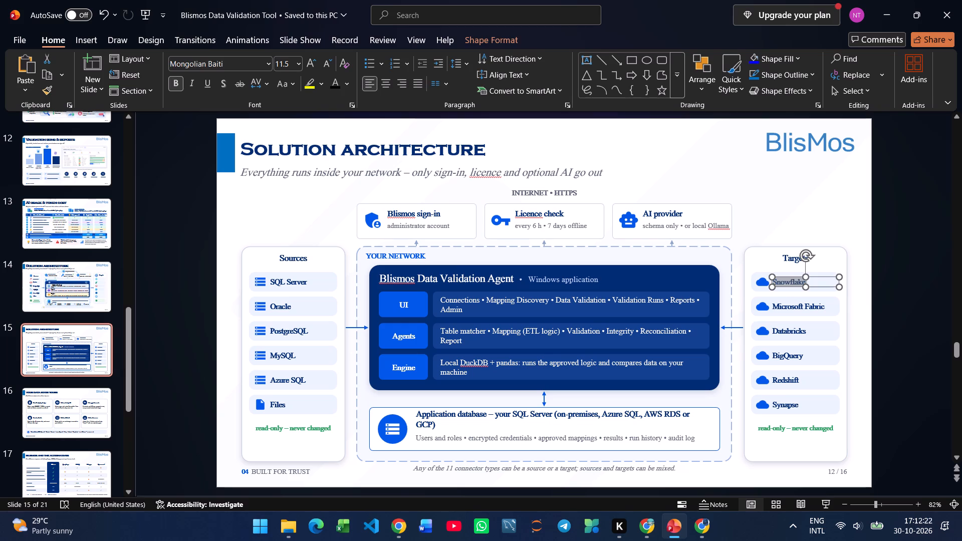
{"action": "key", "text": "ctrl+c"}
{"action": "left_click", "coordinate": [78, 294]}
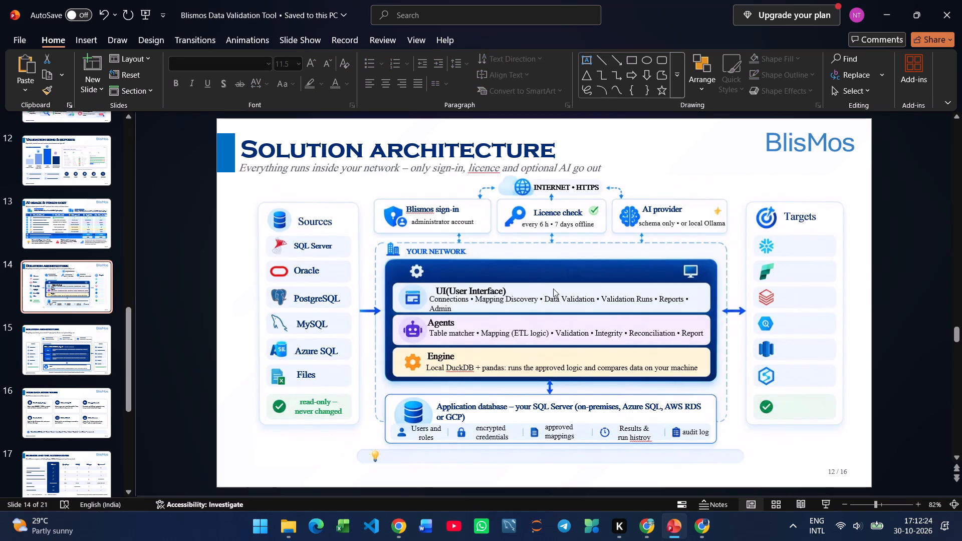
{"action": "key", "text": "ctrl+v"}
{"action": "left_click_drag", "start_coordinate": [707, 312], "coordinate": [435, 312]}
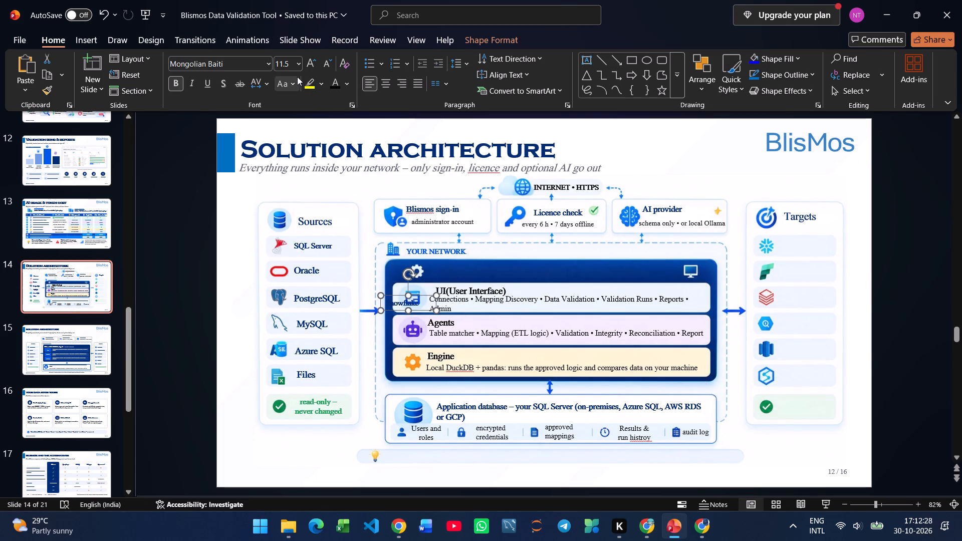
{"action": "left_click", "coordinate": [308, 63]}
{"action": "left_click", "coordinate": [308, 63]}
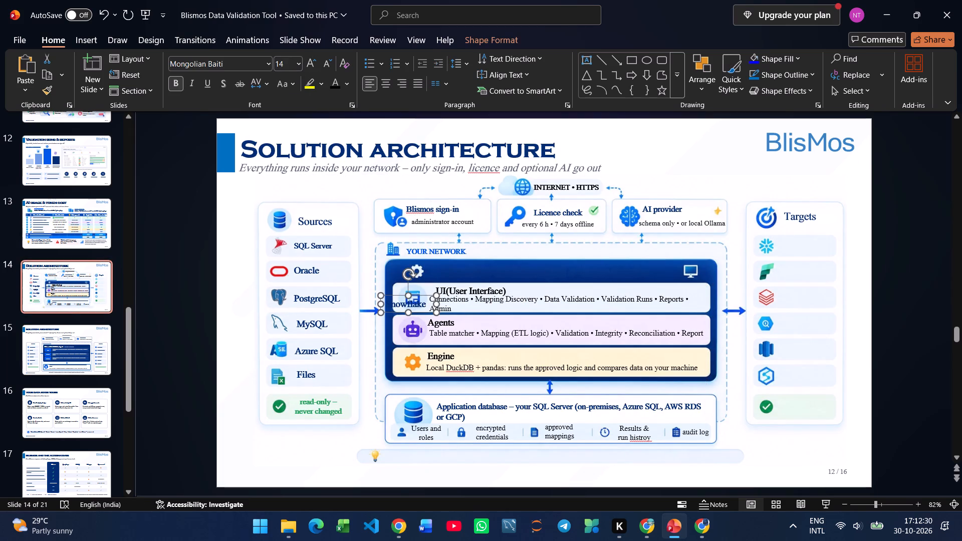
{"action": "left_click_drag", "start_coordinate": [418, 313], "coordinate": [683, 271]}
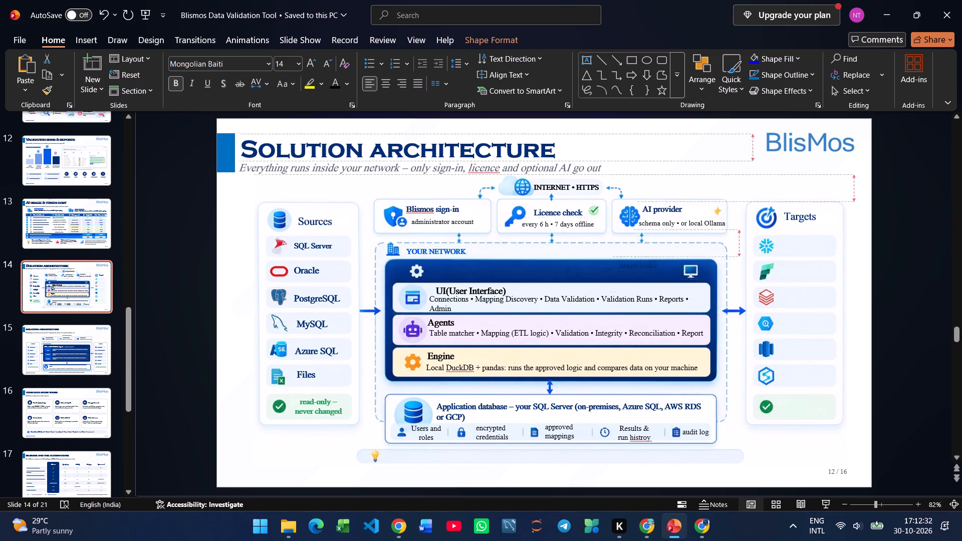
{"action": "left_click_drag", "start_coordinate": [683, 271], "coordinate": [812, 256]}
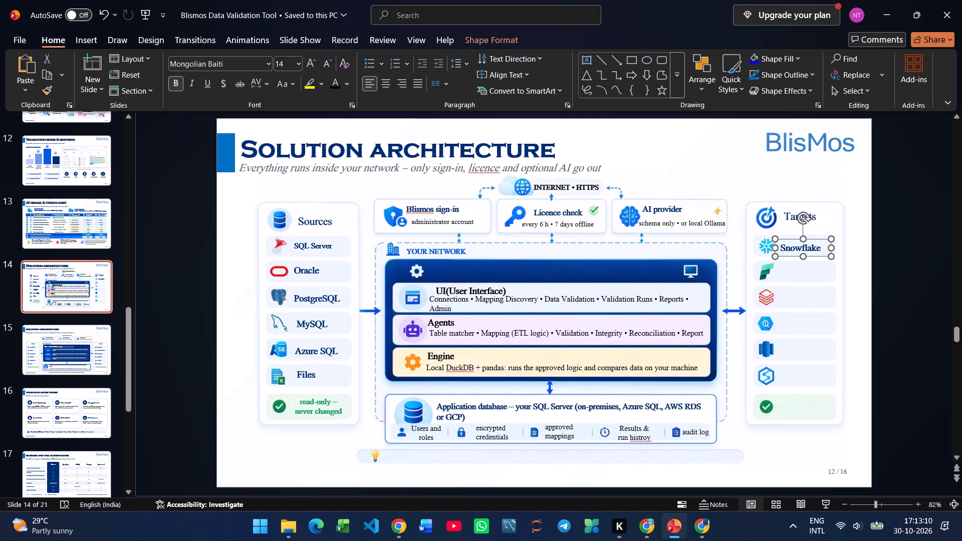
In Chrome, reopen the closed Blismos_final_marketing_plan spreadsheet and move "L'Oréal" from lead 9's Person name cell into its Company Name cell.
{"action": "left_click", "coordinate": [659, 528]}
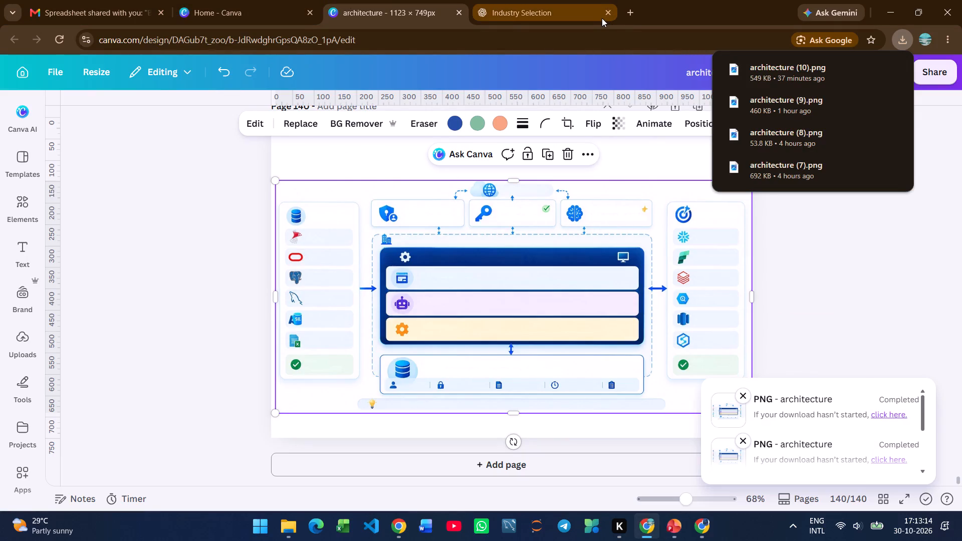
{"action": "key", "text": "ctrl+shift+t"}
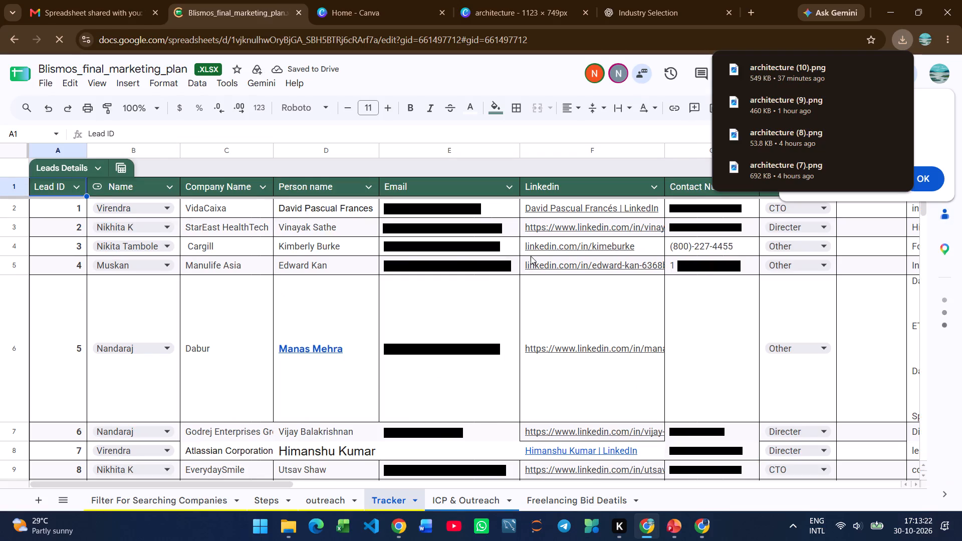
{"action": "scroll", "coordinate": [427, 417], "scroll_direction": "down", "scroll_amount": 2}
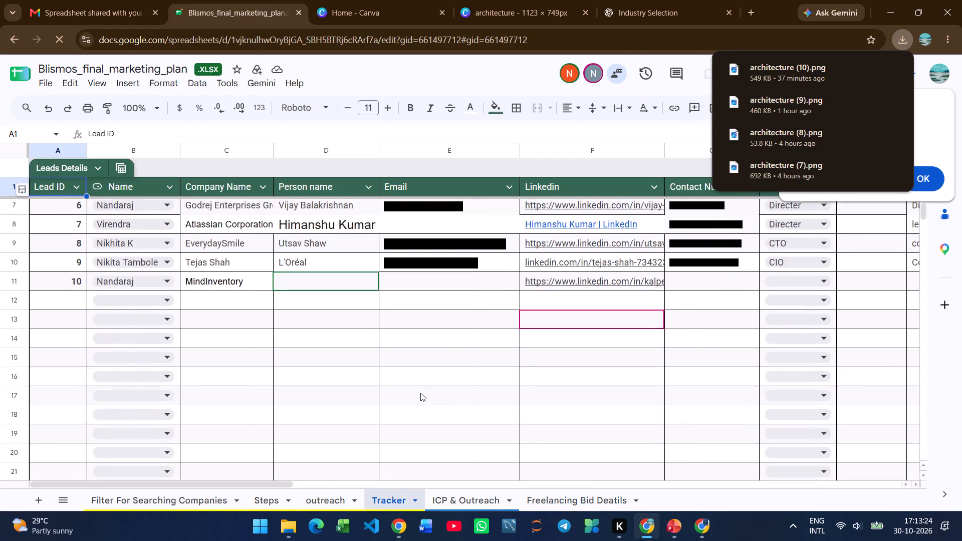
{"action": "scroll", "coordinate": [420, 393], "scroll_direction": "down", "scroll_amount": 1}
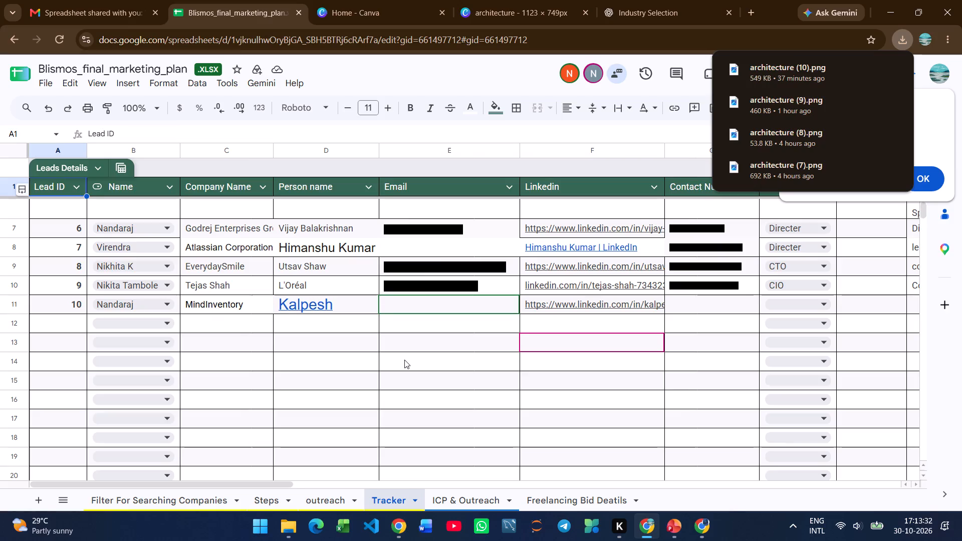
{"action": "left_click", "coordinate": [326, 280]}
{"action": "triple_click", "coordinate": [321, 285]}
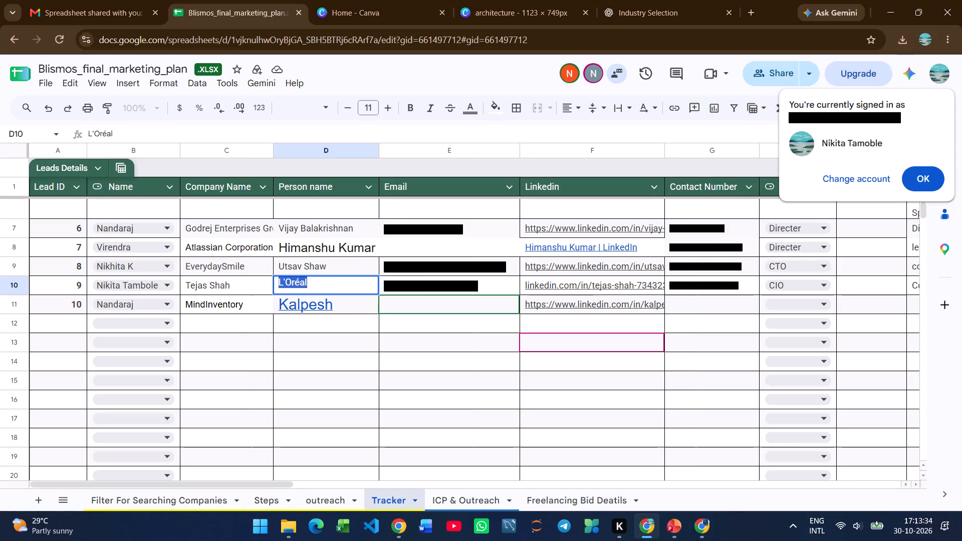
{"action": "key", "text": "ctrl+x"}
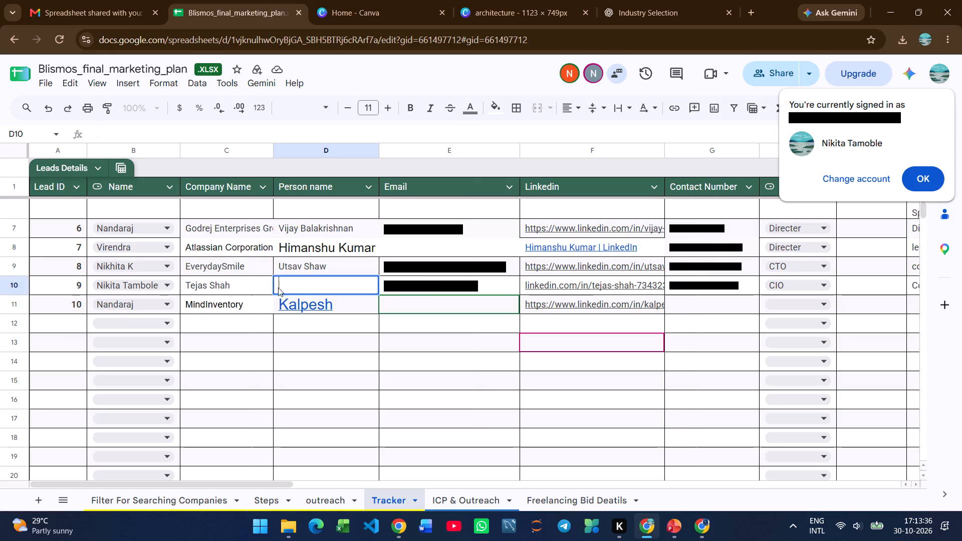
{"action": "double_click", "coordinate": [252, 285]}
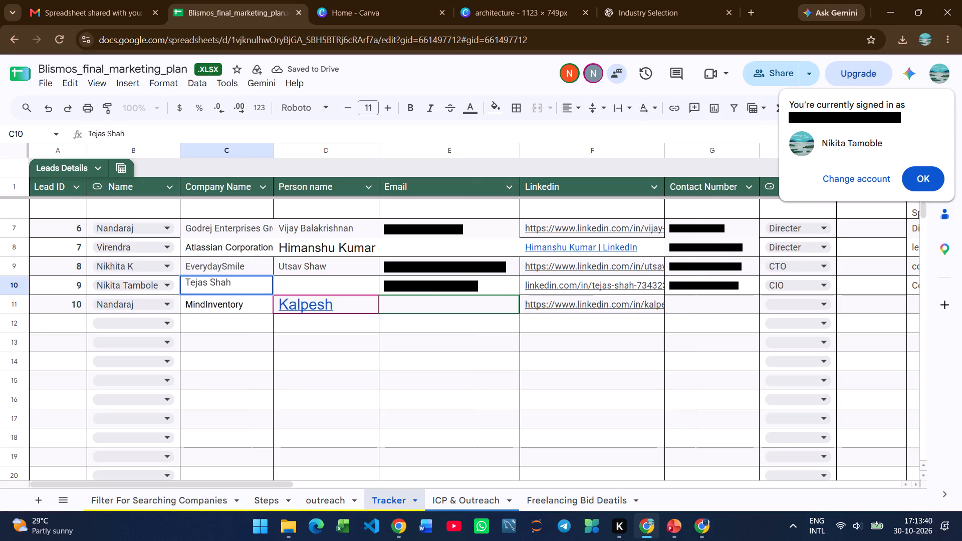
{"action": "key", "text": "space"}
{"action": "key", "text": "ctrl+v"}
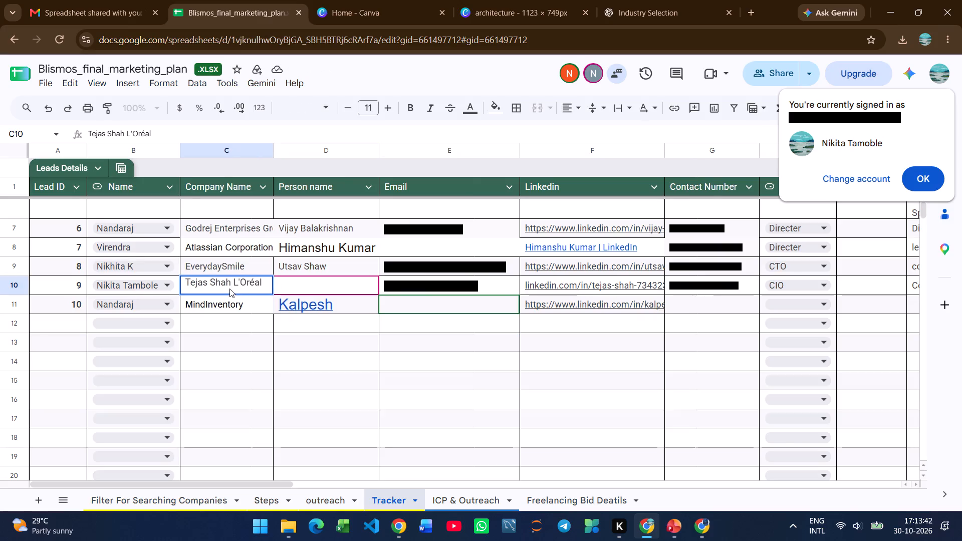
Move the contact's name from lead 9's Company Name cell into its Person name cell and close the spreadsheet.
{"action": "left_click_drag", "start_coordinate": [231, 283], "coordinate": [183, 283]}
{"action": "key", "text": "ctrl+x"}
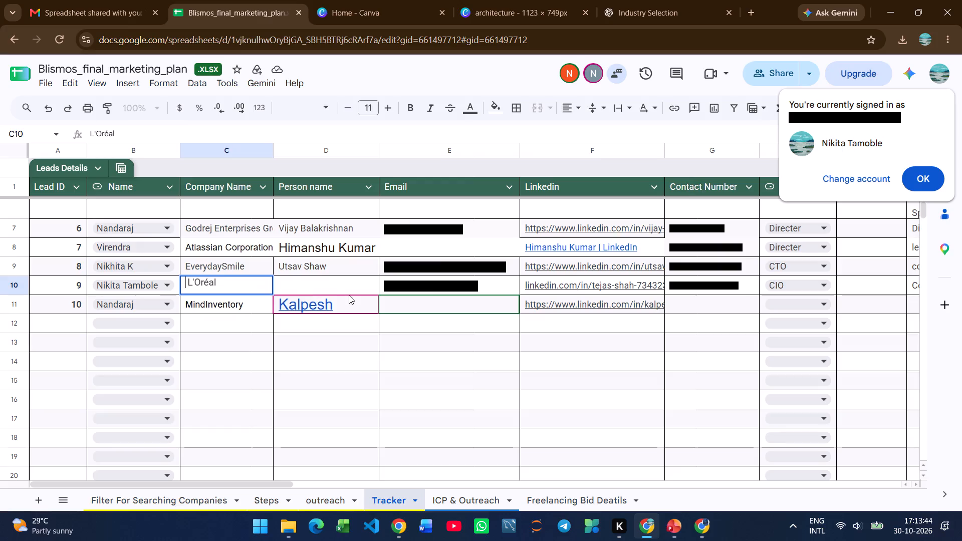
{"action": "double_click", "coordinate": [335, 286]}
{"action": "key", "text": "ctrl+v"}
{"action": "left_click", "coordinate": [539, 395]}
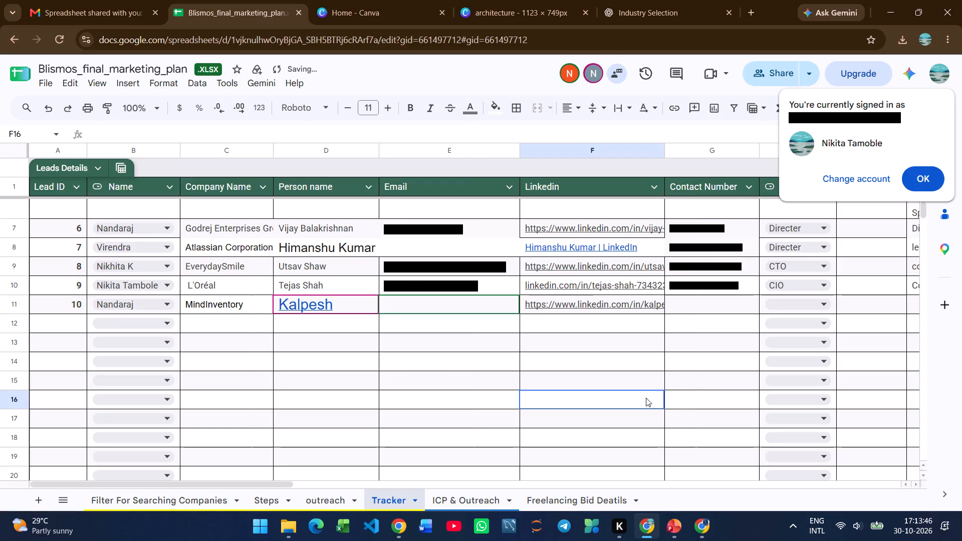
{"action": "left_click", "coordinate": [298, 10]}
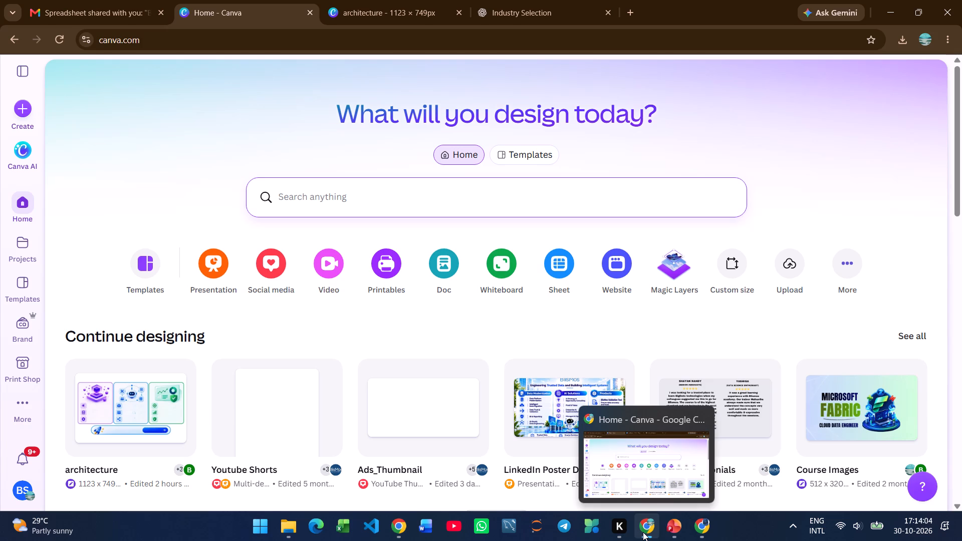
In PowerPoint, copy the "Microsoft Fabric" label from slide 15 onto slide 14 beside the Fabric icon under Targets, in a narrowed box.
{"action": "left_click", "coordinate": [679, 529]}
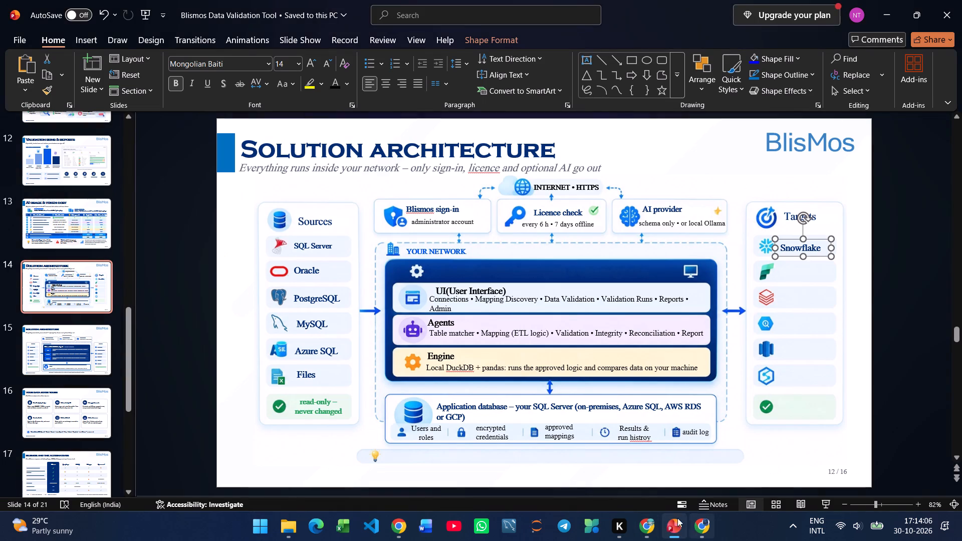
{"action": "left_click", "coordinate": [82, 359]}
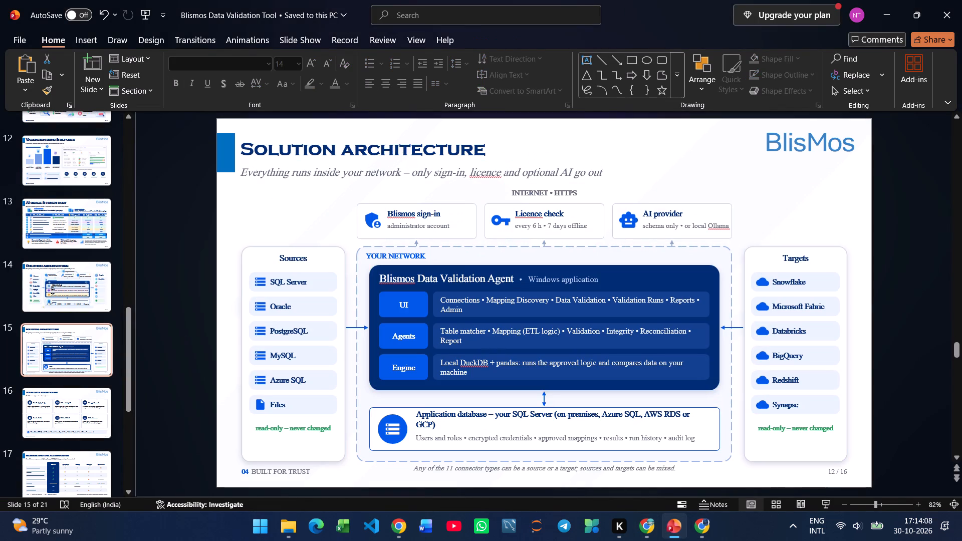
{"action": "left_click", "coordinate": [794, 305]}
{"action": "key", "text": "ctrl+a"}
{"action": "key", "text": "ctrl+c"}
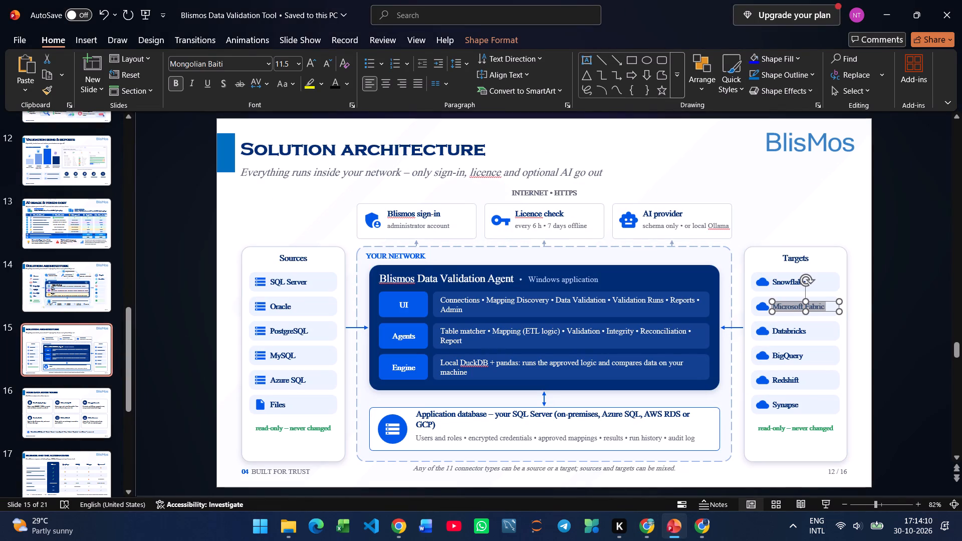
{"action": "left_click", "coordinate": [91, 302]}
{"action": "key", "text": "ctrl+v"}
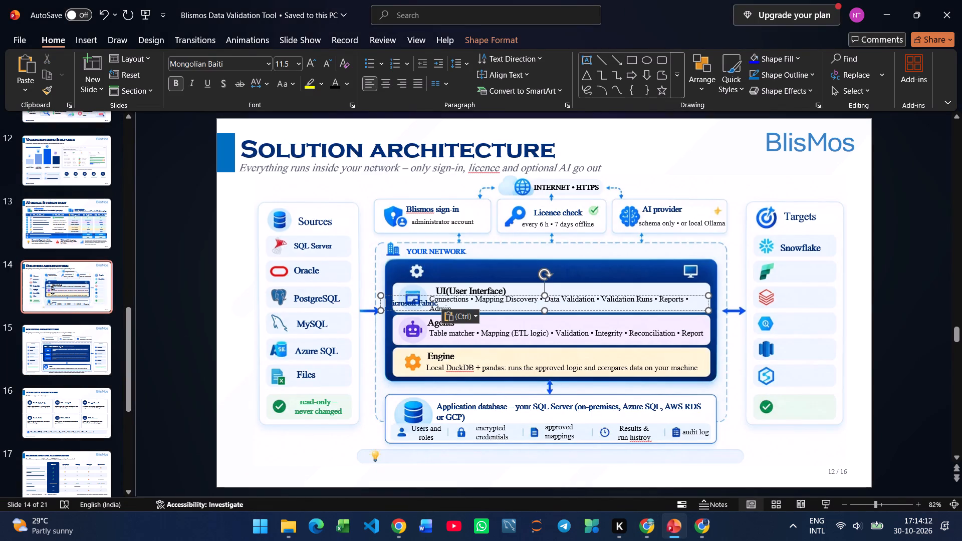
{"action": "left_click_drag", "start_coordinate": [708, 310], "coordinate": [653, 309]}
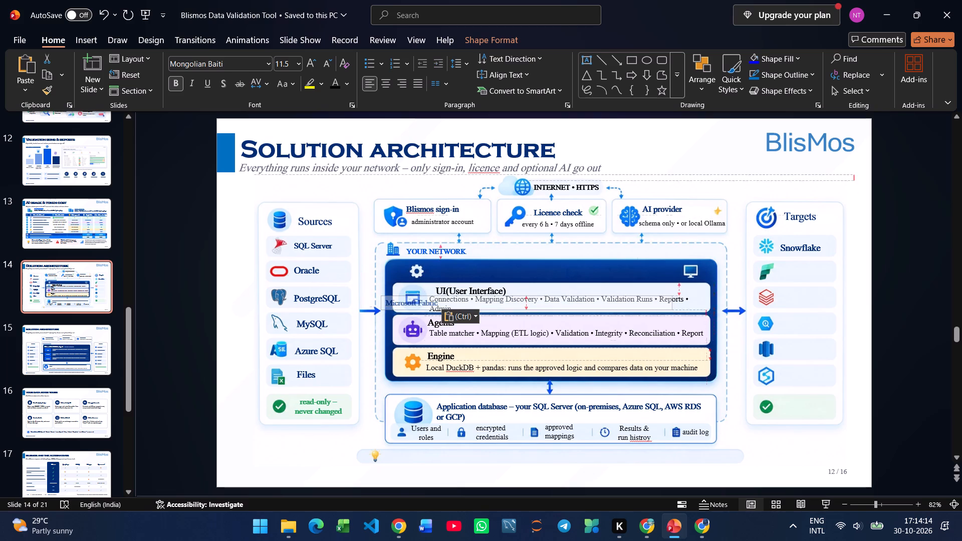
{"action": "left_click_drag", "start_coordinate": [653, 309], "coordinate": [451, 315]}
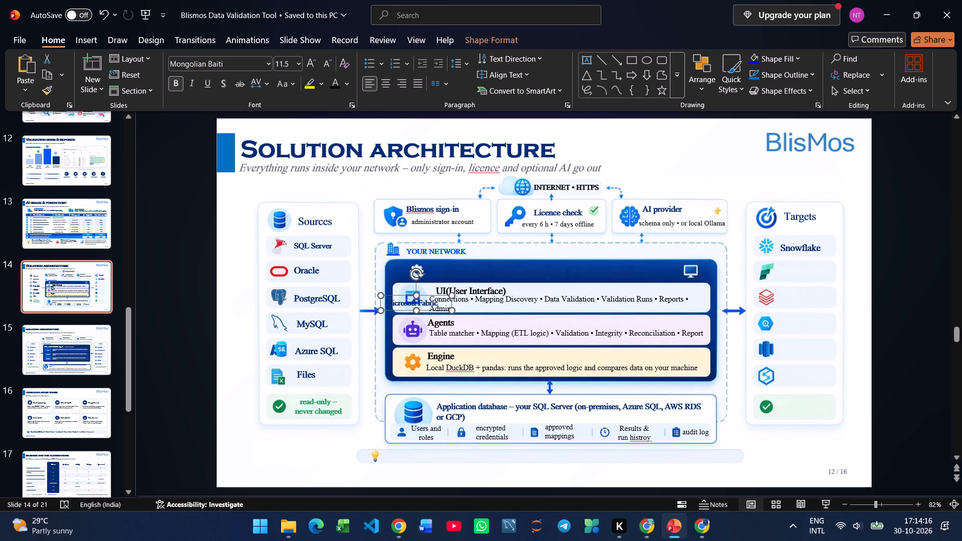
{"action": "left_click_drag", "start_coordinate": [432, 312], "coordinate": [535, 314]}
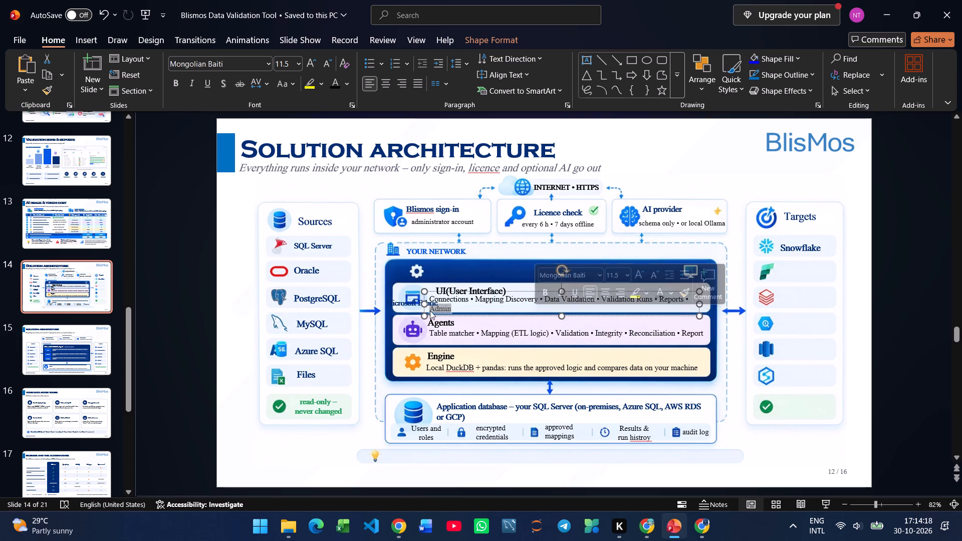
{"action": "left_click", "coordinate": [409, 307]}
{"action": "left_click_drag", "start_coordinate": [400, 309], "coordinate": [793, 281]}
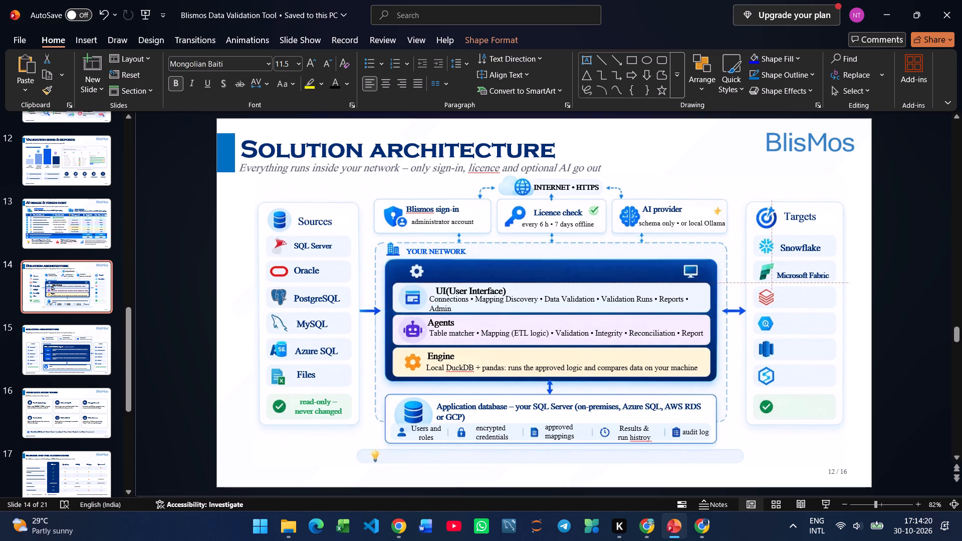
{"action": "left_click_drag", "start_coordinate": [793, 281], "coordinate": [790, 278]}
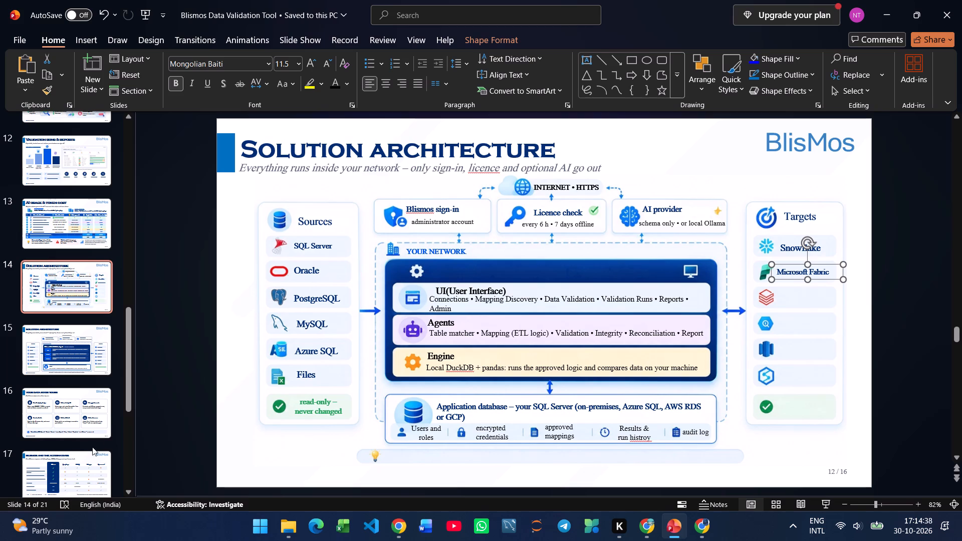
Copy the "Databricks" label from slide 15 onto slide 14 beside the Databricks icon under Targets, in a narrowed box at font size 12.
{"action": "left_click", "coordinate": [45, 366]}
{"action": "left_click", "coordinate": [785, 332]}
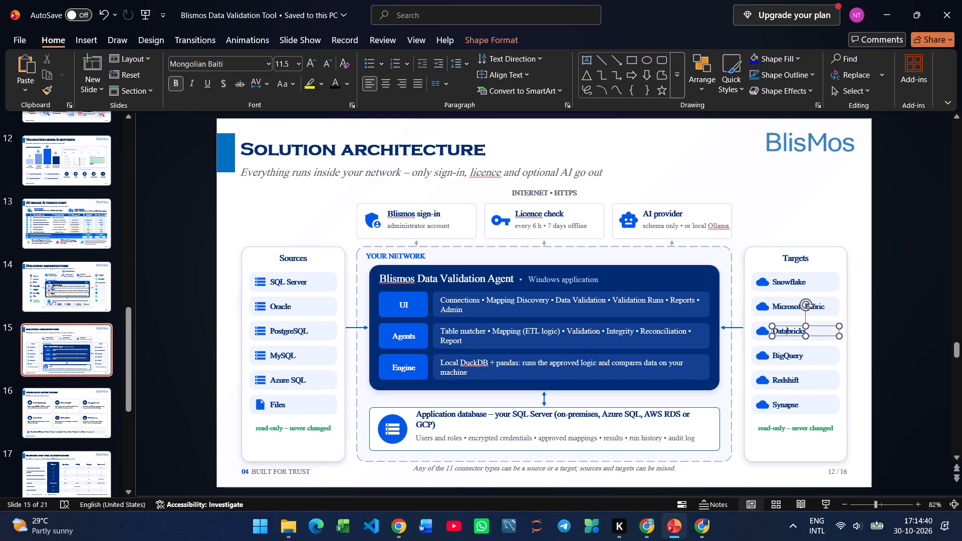
{"action": "key", "text": "ctrl+a"}
{"action": "key", "text": "ctrl+c"}
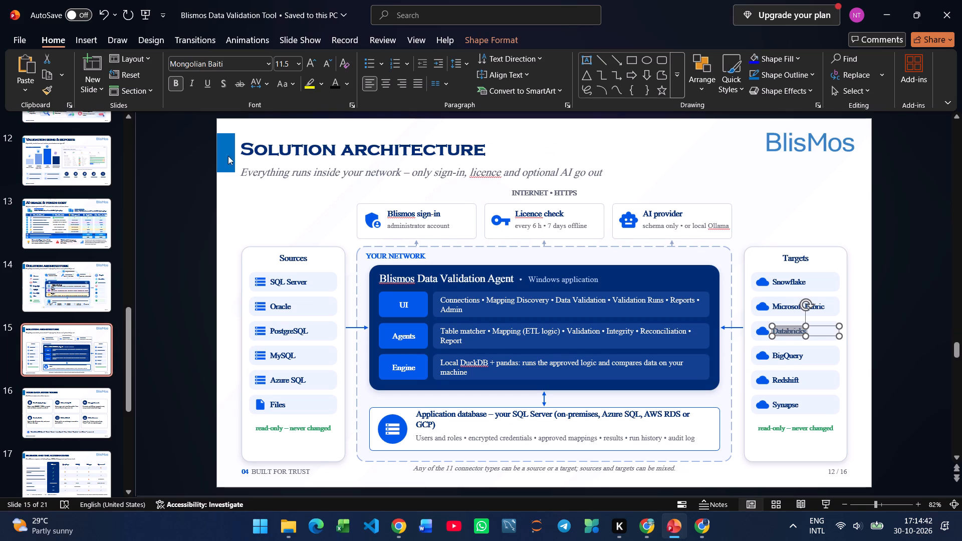
{"action": "left_click", "coordinate": [91, 304]}
{"action": "key", "text": "ctrl+v"}
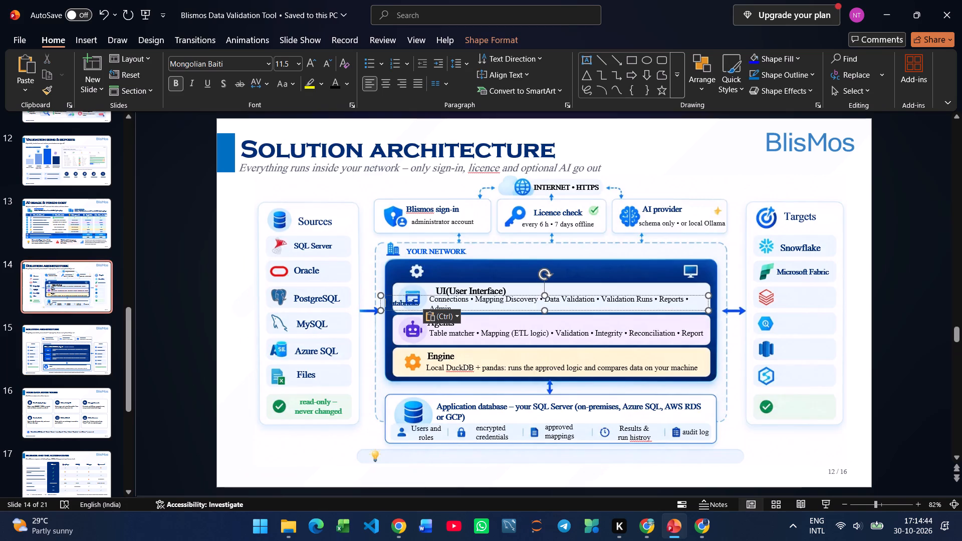
{"action": "left_click_drag", "start_coordinate": [705, 311], "coordinate": [439, 318]}
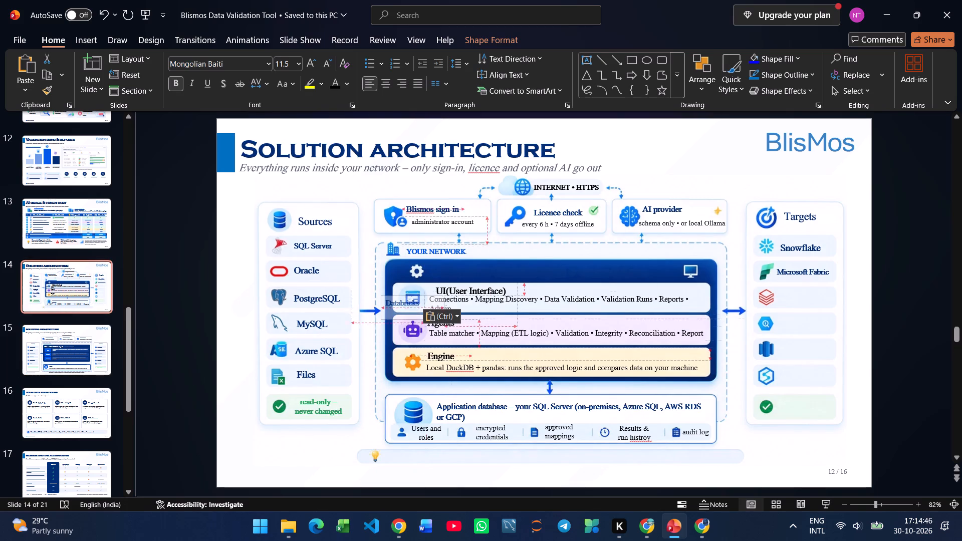
{"action": "left_click_drag", "start_coordinate": [439, 318], "coordinate": [430, 313]}
{"action": "left_click", "coordinate": [312, 55]}
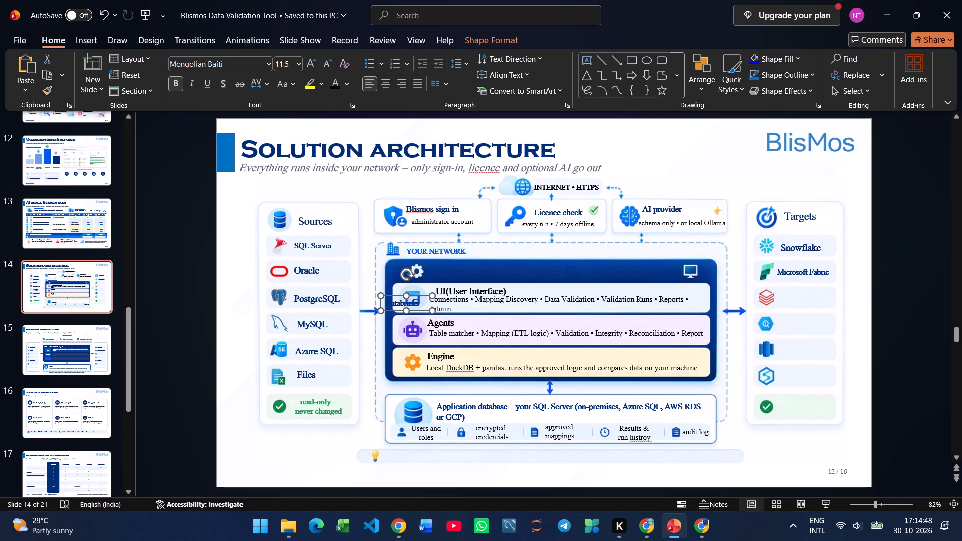
{"action": "left_click", "coordinate": [314, 66]}
{"action": "left_click_drag", "start_coordinate": [420, 311], "coordinate": [812, 305]}
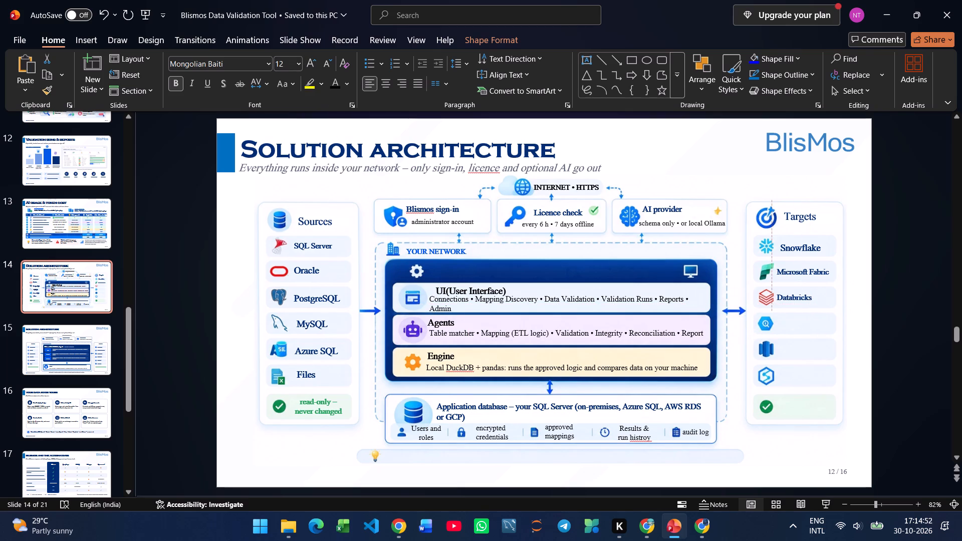
{"action": "left_click_drag", "start_coordinate": [812, 305], "coordinate": [814, 304]}
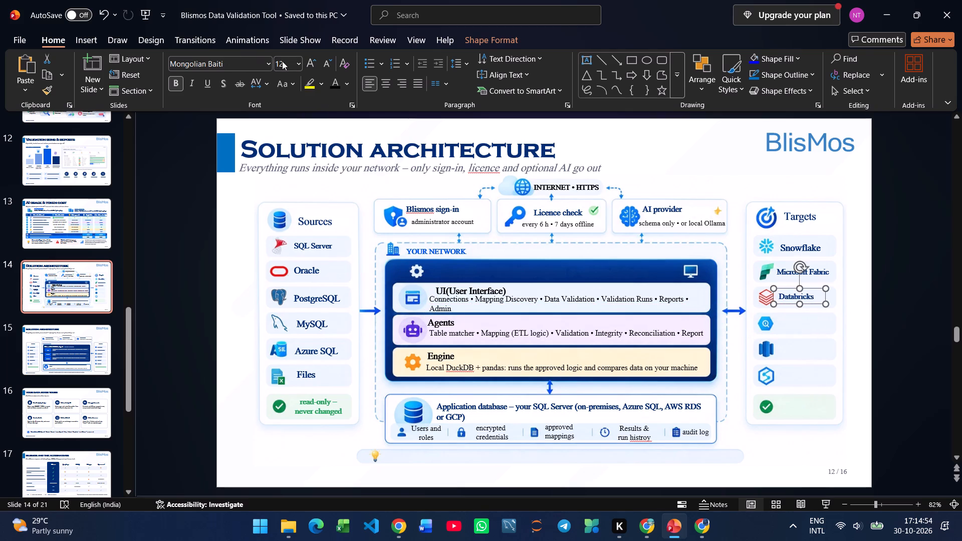
{"action": "left_click", "coordinate": [310, 63]}
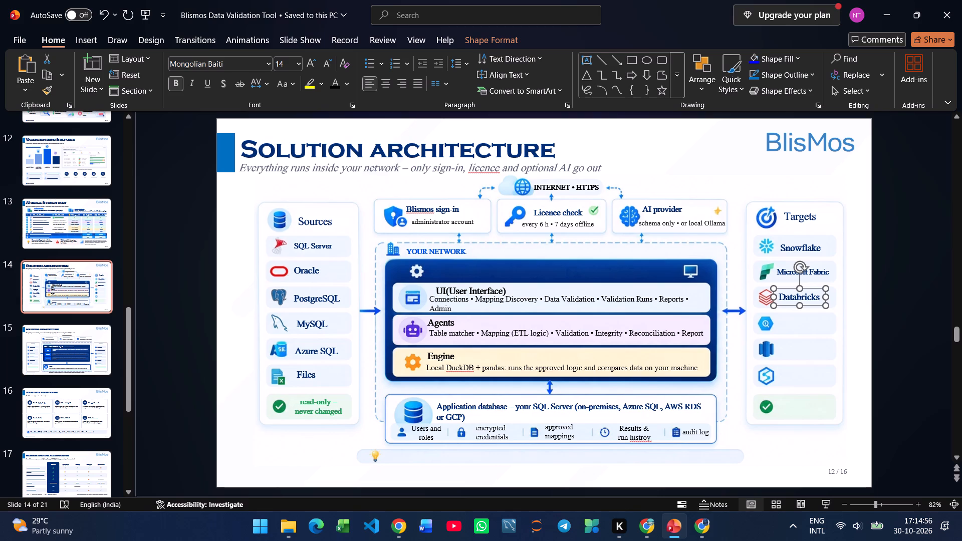
{"action": "left_click", "coordinate": [320, 64]}
Reduce the font size of slide 14's "Snowflake" label under Targets by one increment.
{"action": "left_click", "coordinate": [802, 246]}
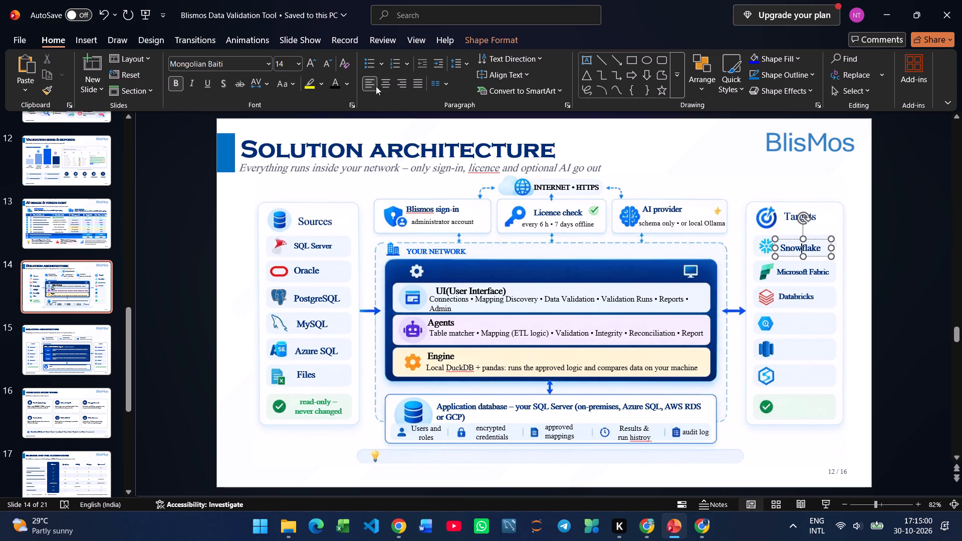
{"action": "left_click", "coordinate": [790, 254]}
{"action": "left_click", "coordinate": [329, 65]}
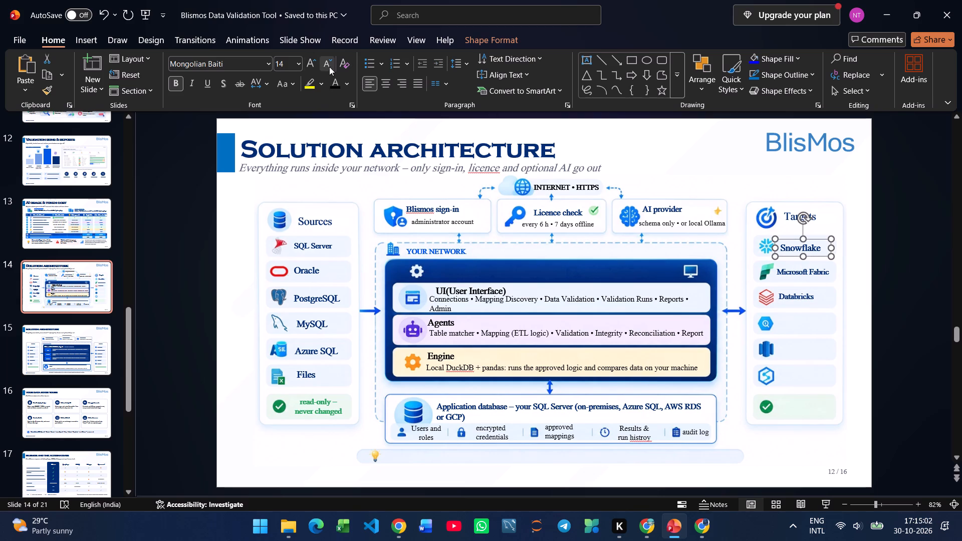
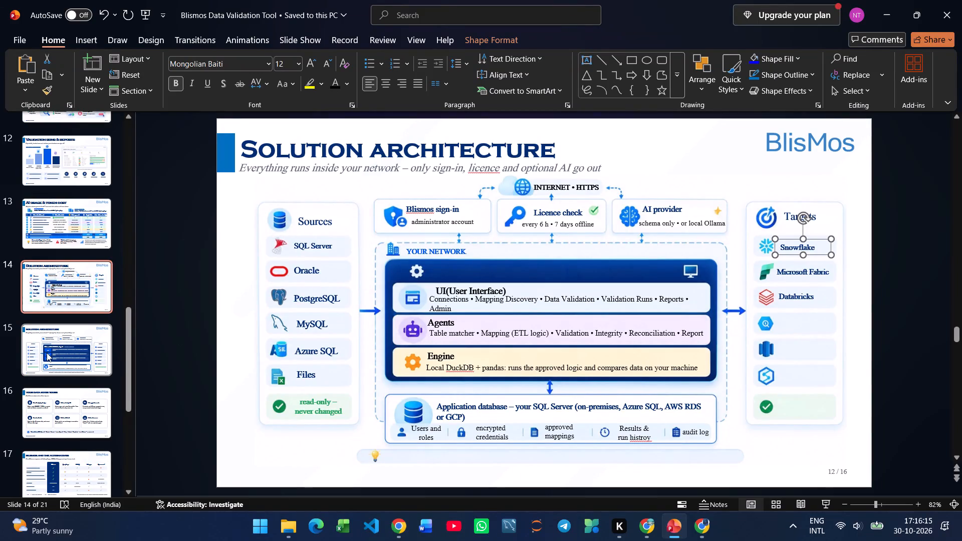
Copy the "BigQuery" label from slide 15 onto slide 14 beside its icon under Targets, in a narrowed box at font size 12.
{"action": "left_click", "coordinate": [71, 375]}
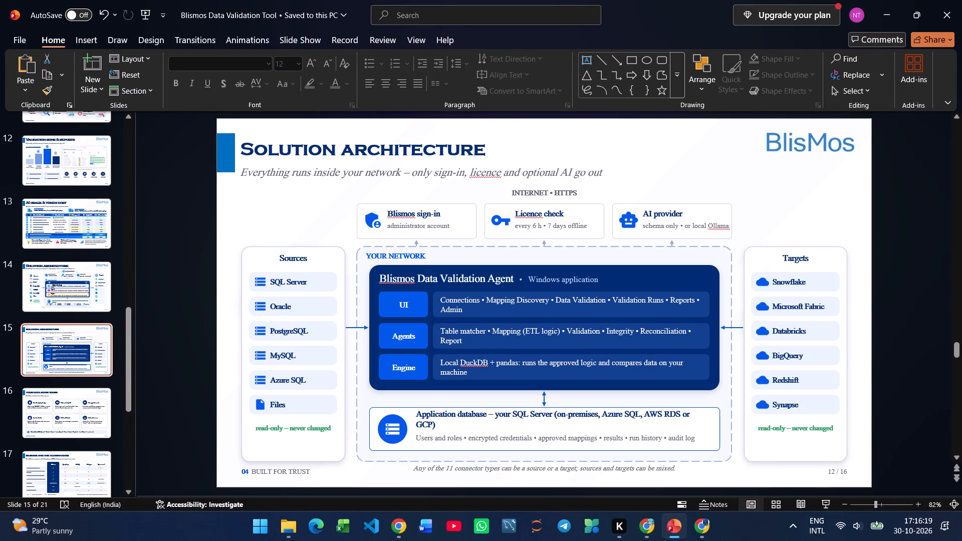
{"action": "left_click", "coordinate": [782, 351]}
{"action": "key", "text": "ctrl+a"}
{"action": "key", "text": "ctrl+c"}
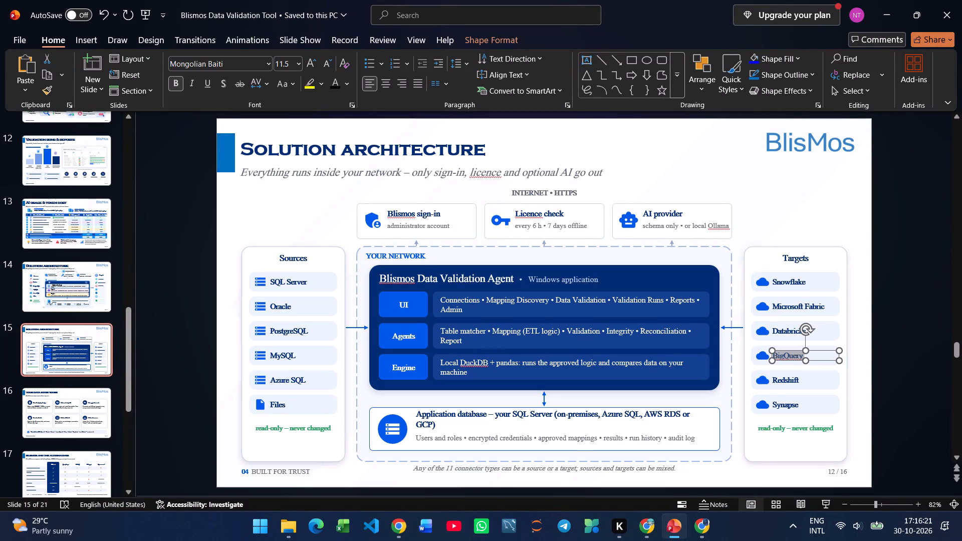
{"action": "left_click", "coordinate": [84, 302]}
{"action": "key", "text": "ctrl+v"}
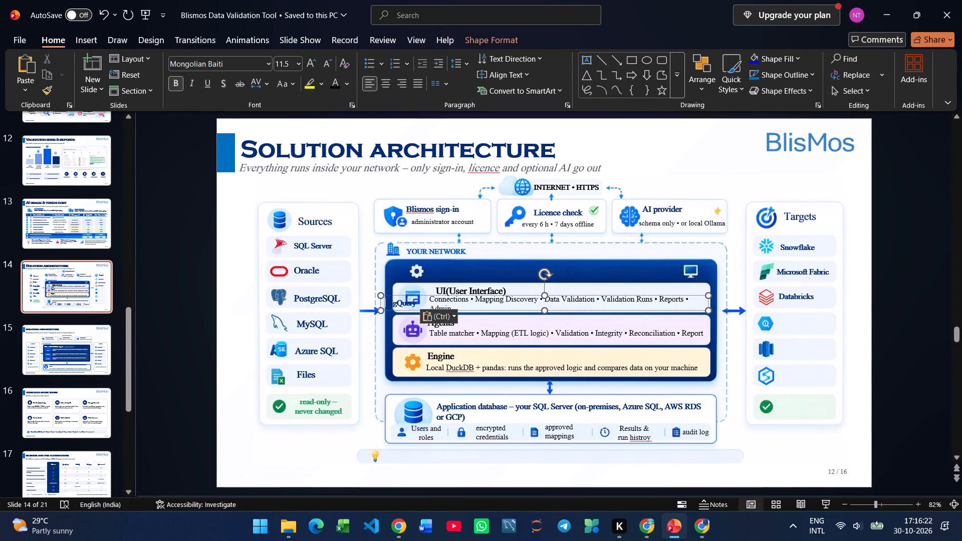
{"action": "left_click_drag", "start_coordinate": [710, 312], "coordinate": [573, 311]}
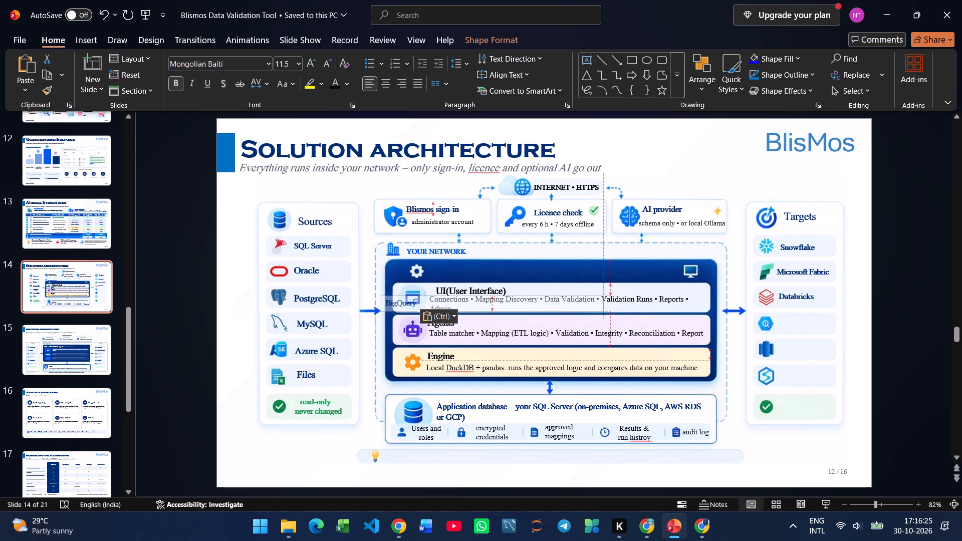
{"action": "left_click_drag", "start_coordinate": [573, 311], "coordinate": [431, 311]}
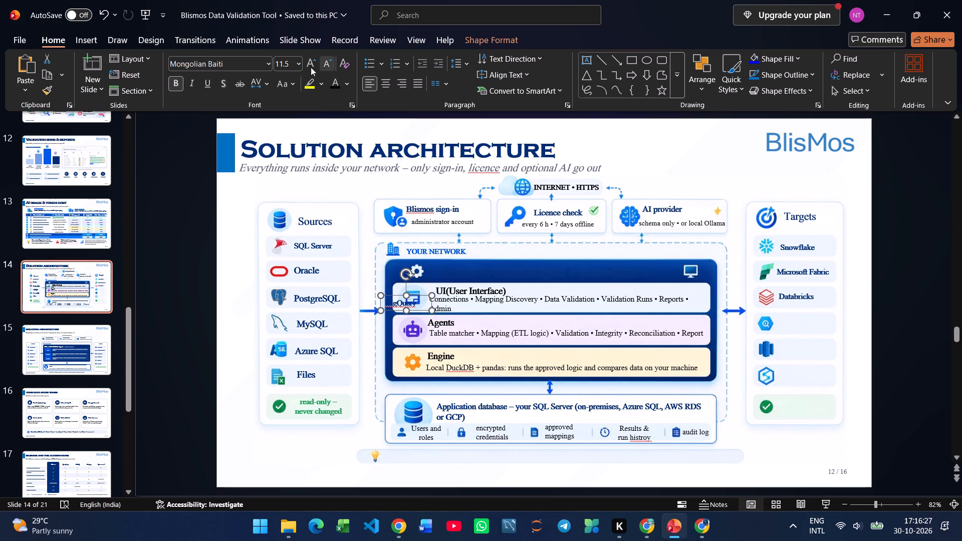
{"action": "left_click", "coordinate": [309, 62]}
{"action": "left_click_drag", "start_coordinate": [415, 309], "coordinate": [809, 329]}
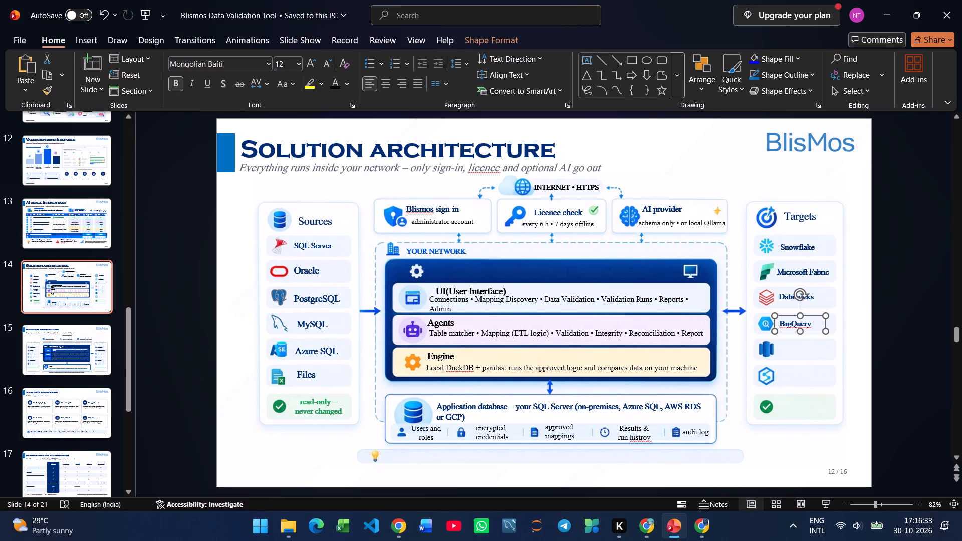
Insert a space in slide 14's BigQuery label so it reads "Big Query".
{"action": "left_click", "coordinate": [791, 323]}
{"action": "key", "text": "space"}
Copy the "Redshift" label from slide 15 onto slide 14 beside the Redshift icon under Targets, in a narrowed box at font size 12.
{"action": "left_click", "coordinate": [90, 359]}
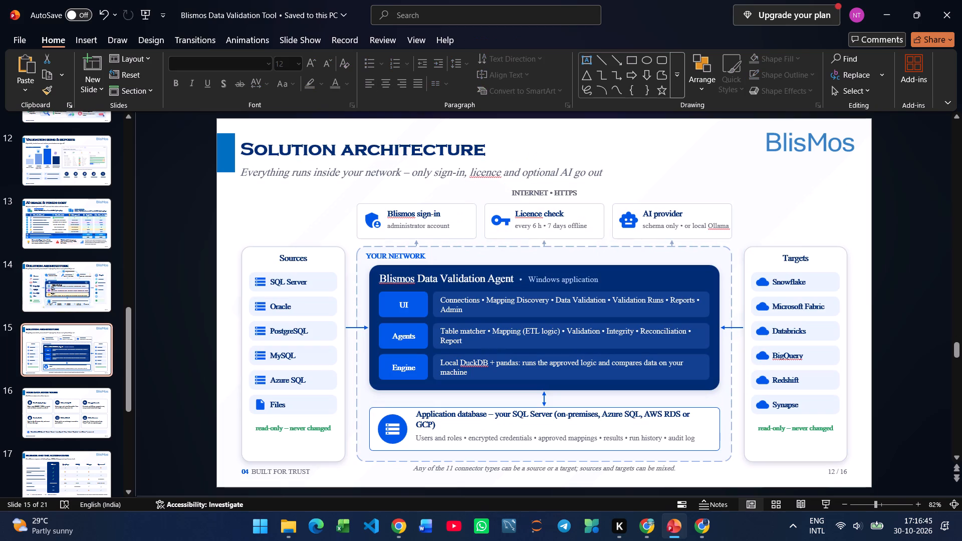
{"action": "left_click", "coordinate": [790, 380]}
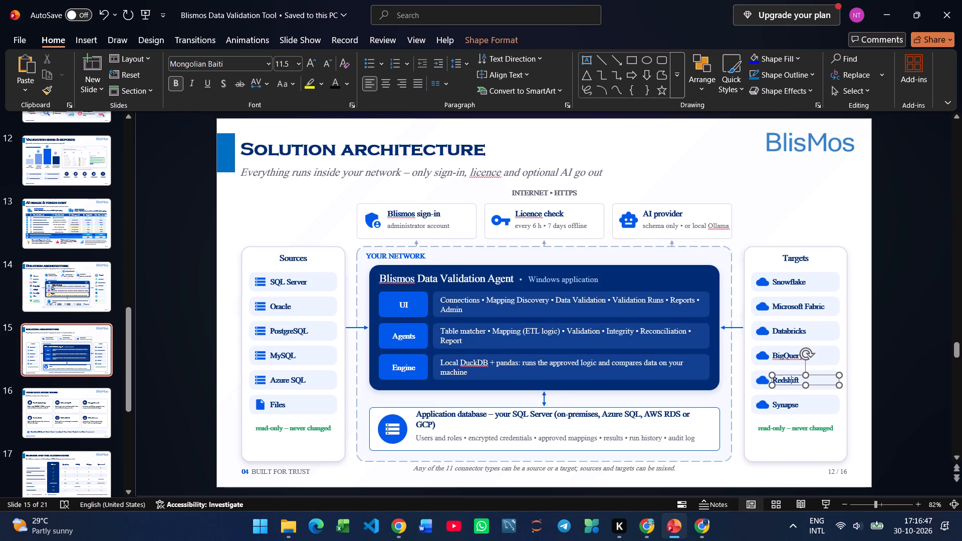
{"action": "key", "text": "ctrl+a"}
{"action": "key", "text": "ctrl+c"}
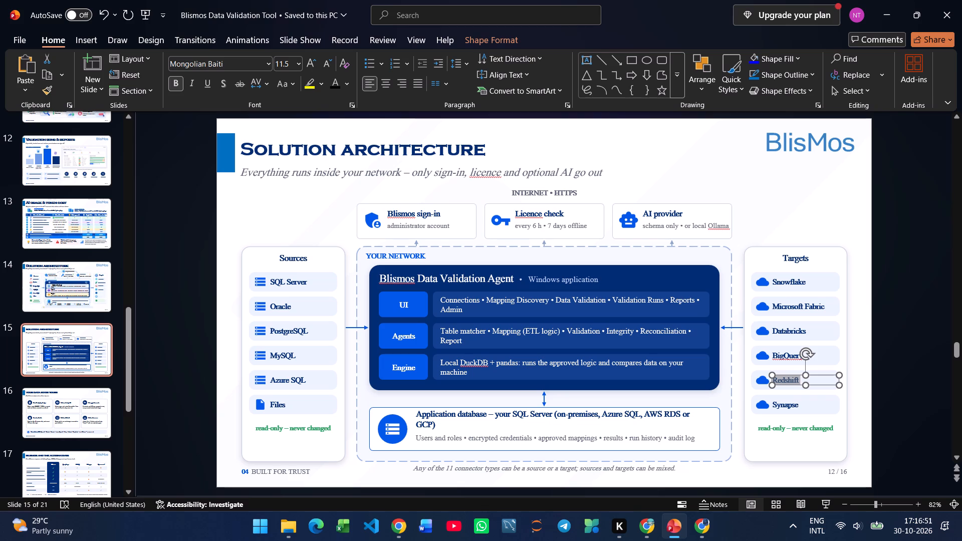
{"action": "left_click", "coordinate": [63, 281]}
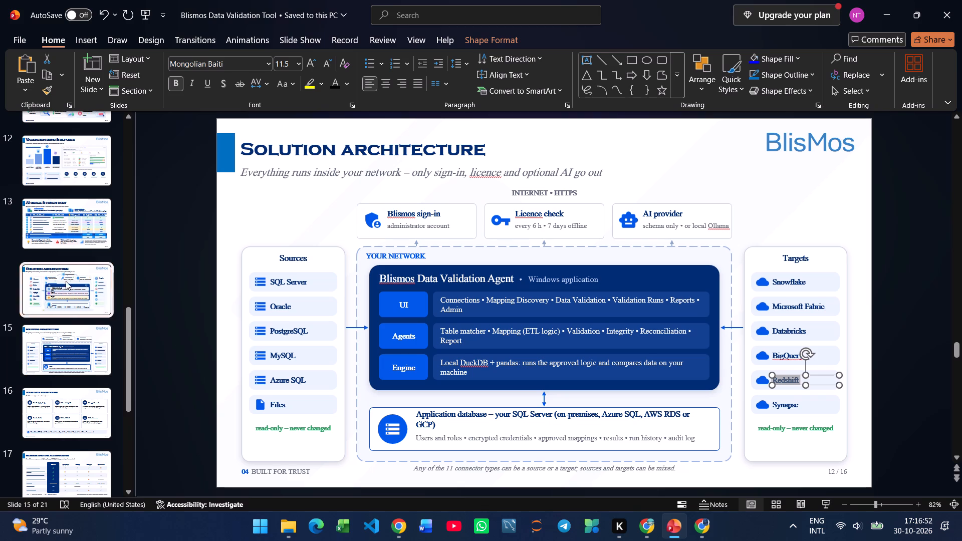
{"action": "key", "text": "ctrl+v"}
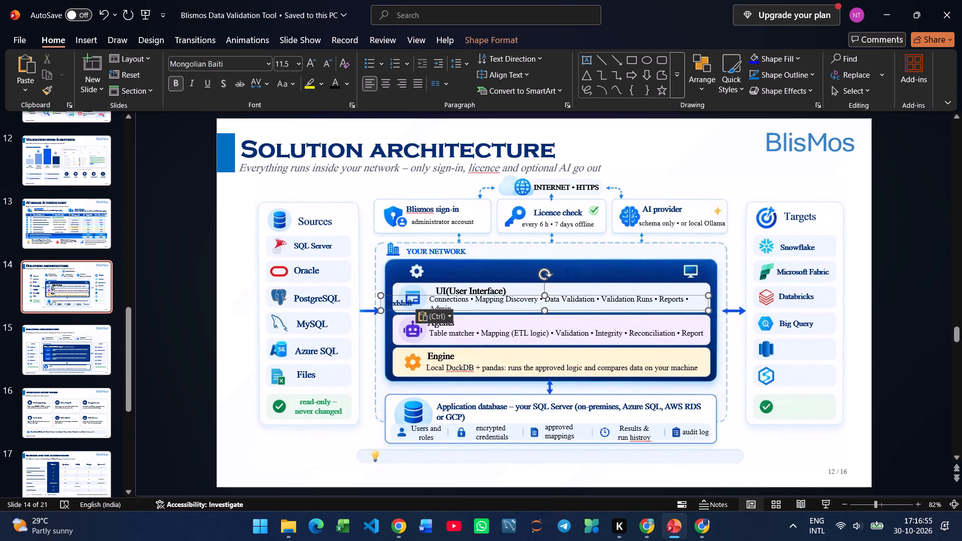
{"action": "left_click_drag", "start_coordinate": [710, 311], "coordinate": [439, 309]}
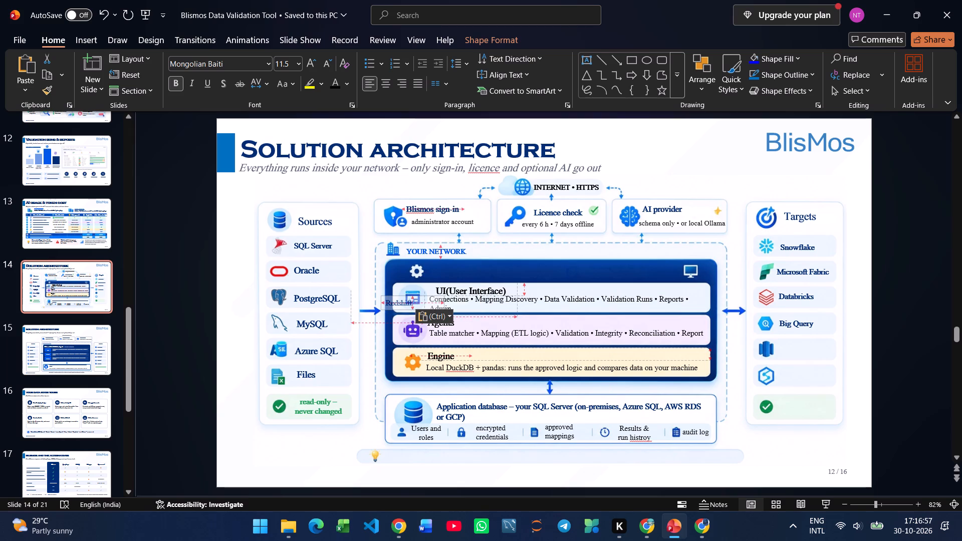
{"action": "left_click_drag", "start_coordinate": [439, 309], "coordinate": [431, 309]}
{"action": "left_click", "coordinate": [312, 70]}
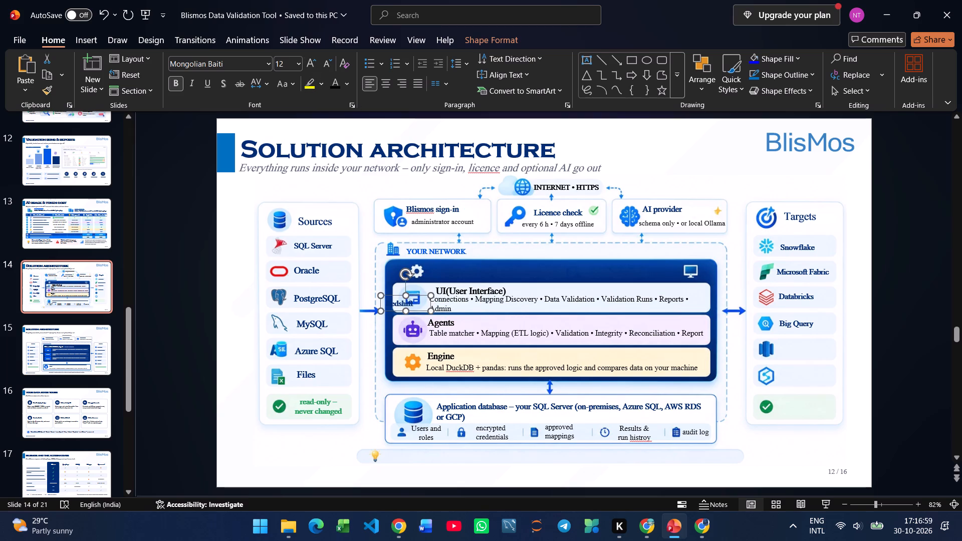
{"action": "left_click_drag", "start_coordinate": [417, 310], "coordinate": [590, 324]}
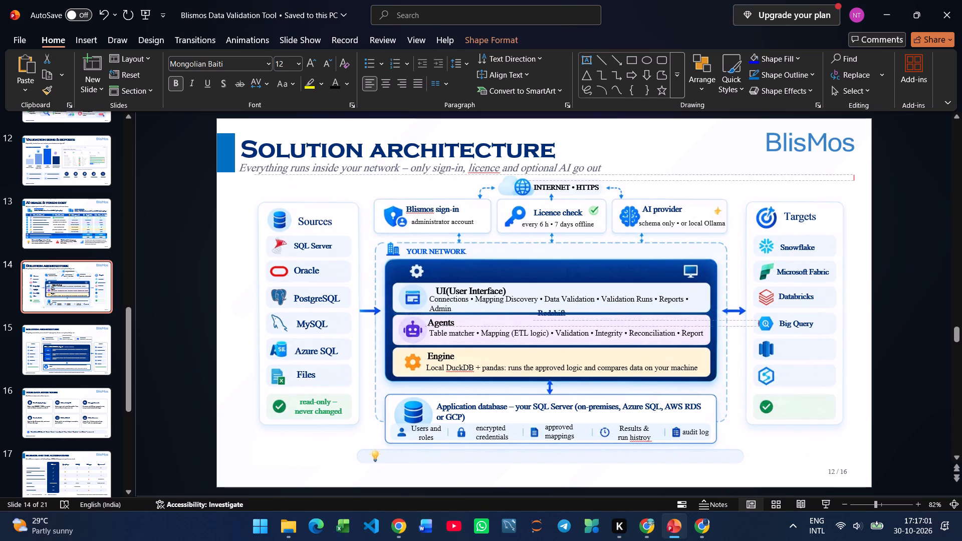
{"action": "left_click_drag", "start_coordinate": [590, 324], "coordinate": [815, 354]}
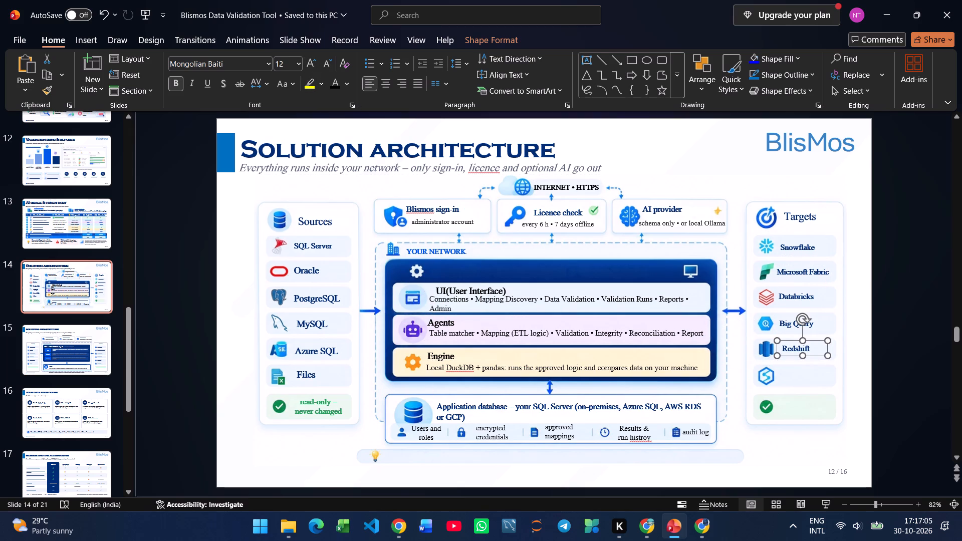
Copy the "Synapse" label from slide 15 onto slide 14 beside the Synapse icon under Targets, in a narrowed box at font size 12.
{"action": "left_click", "coordinate": [77, 342]}
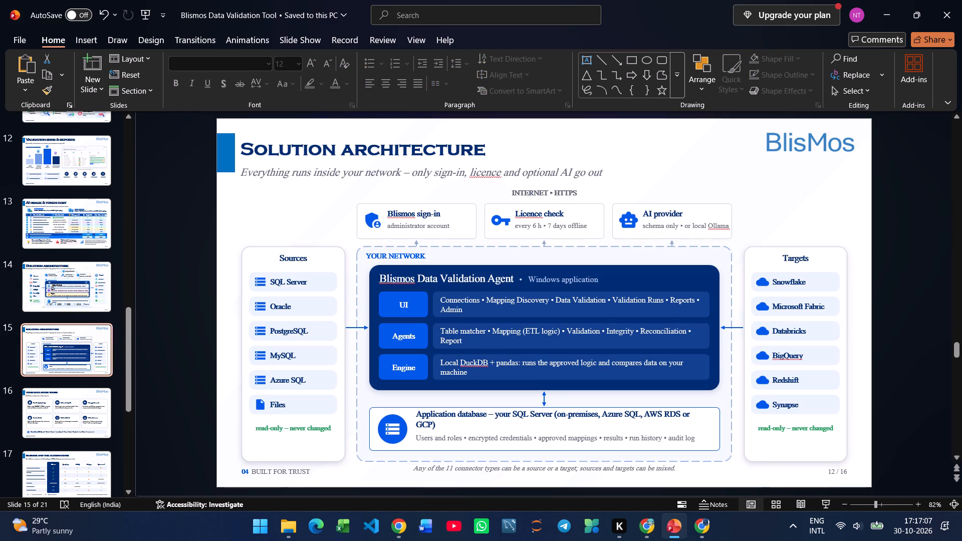
{"action": "left_click", "coordinate": [785, 404]}
{"action": "key", "text": "ctrl+a"}
{"action": "key", "text": "ctrl+c"}
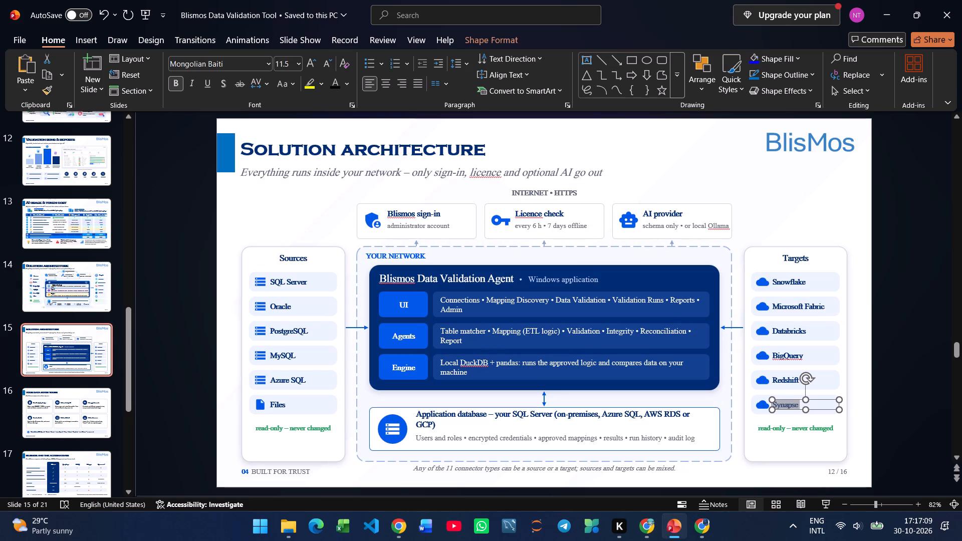
{"action": "left_click", "coordinate": [99, 302]}
{"action": "key", "text": "ctrl+v"}
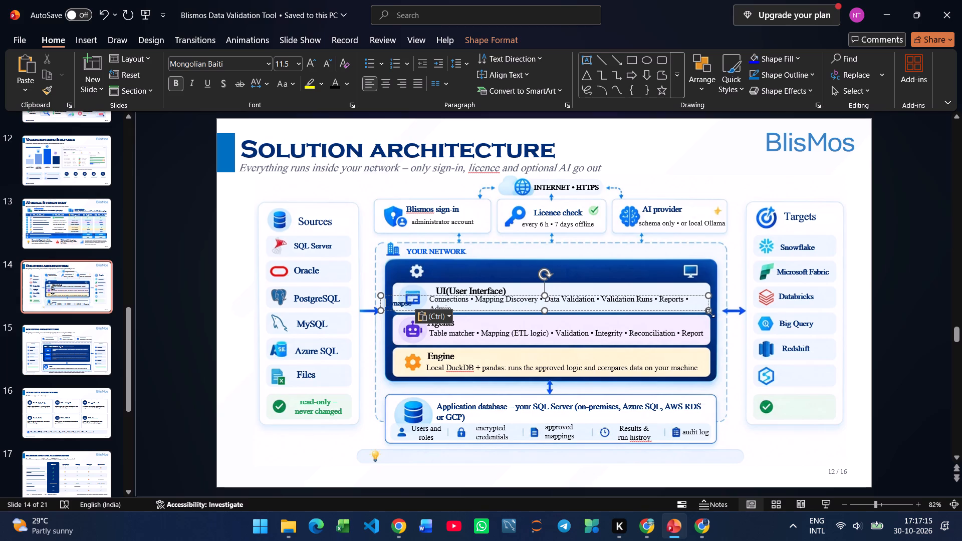
{"action": "left_click_drag", "start_coordinate": [710, 311], "coordinate": [427, 313]}
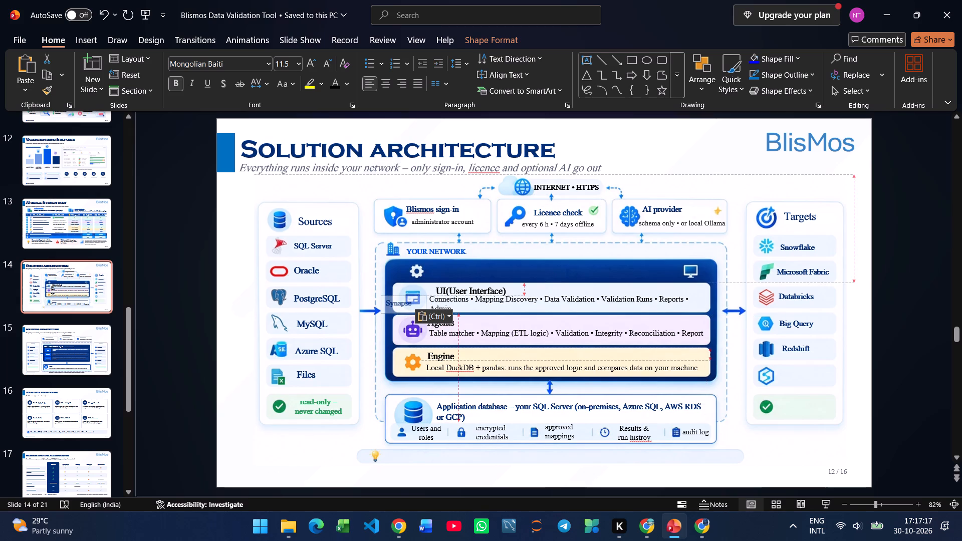
{"action": "left_click_drag", "start_coordinate": [427, 313], "coordinate": [426, 313]}
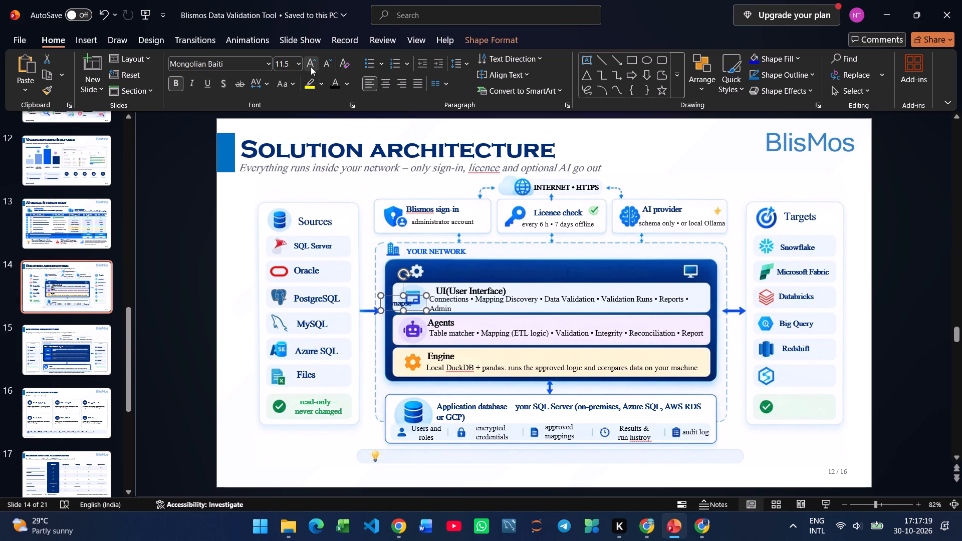
{"action": "left_click", "coordinate": [311, 67]}
{"action": "left_click_drag", "start_coordinate": [411, 311], "coordinate": [594, 338]}
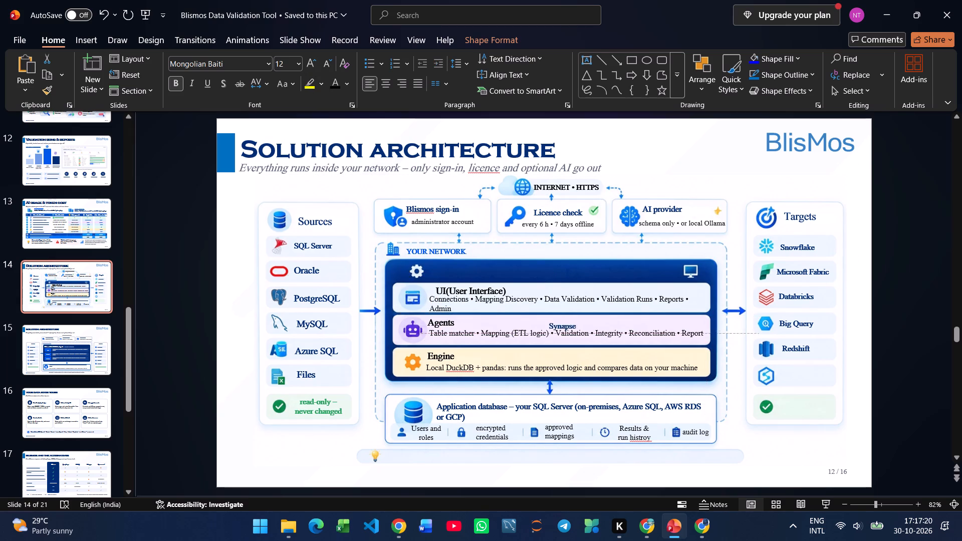
{"action": "left_click_drag", "start_coordinate": [594, 338], "coordinate": [810, 382]}
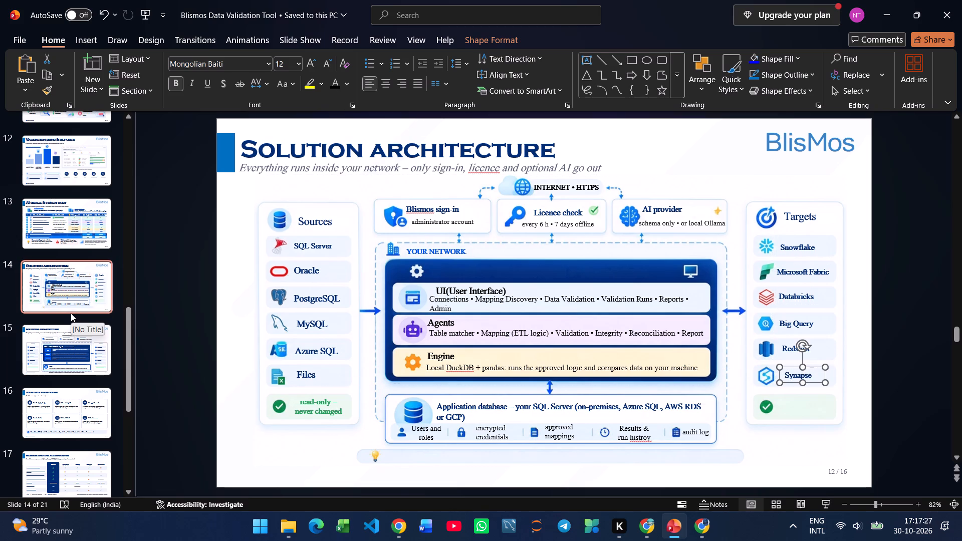
Copy the Targets "read-only – never changed" note from slide 15 beside slide 14's green check under Targets, at size 11 in a two-line box.
{"action": "left_click", "coordinate": [71, 335]}
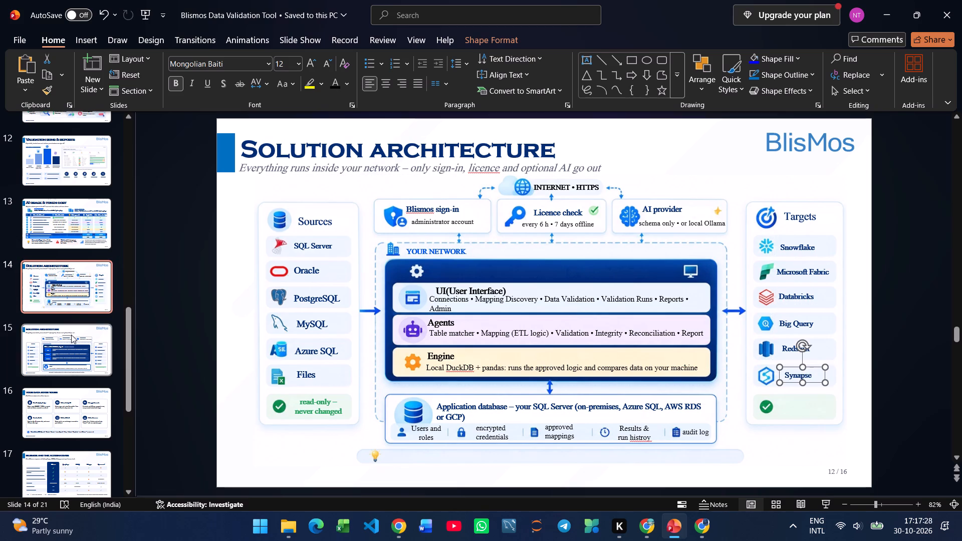
{"action": "left_click", "coordinate": [794, 431]}
{"action": "key", "text": "ctrl+a"}
{"action": "key", "text": "ctrl+c"}
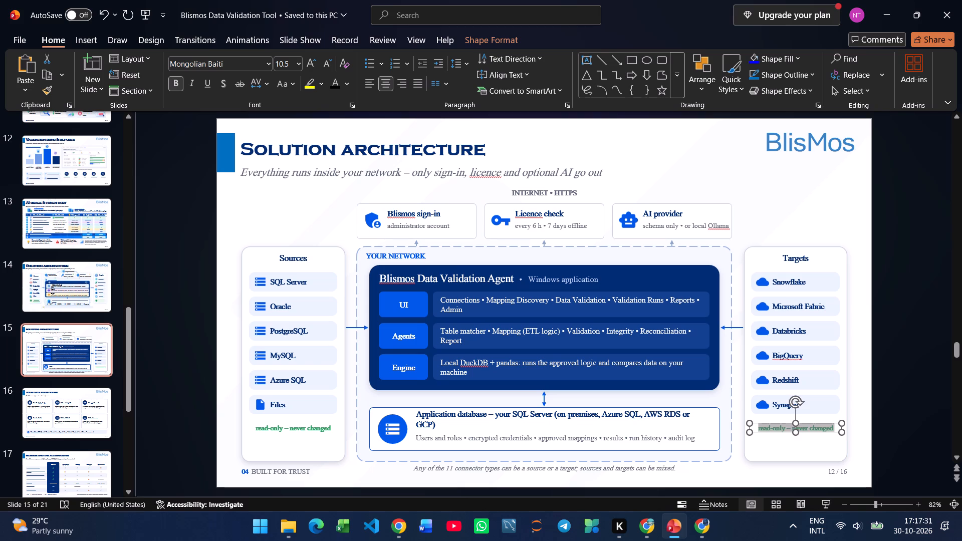
{"action": "left_click", "coordinate": [82, 293]}
{"action": "key", "text": "ctrl+v"}
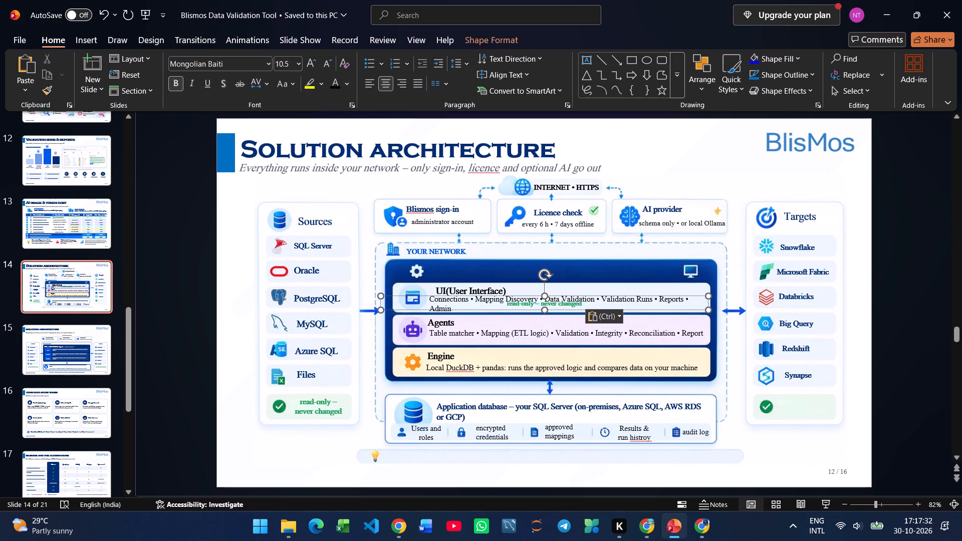
{"action": "left_click_drag", "start_coordinate": [707, 311], "coordinate": [458, 316]}
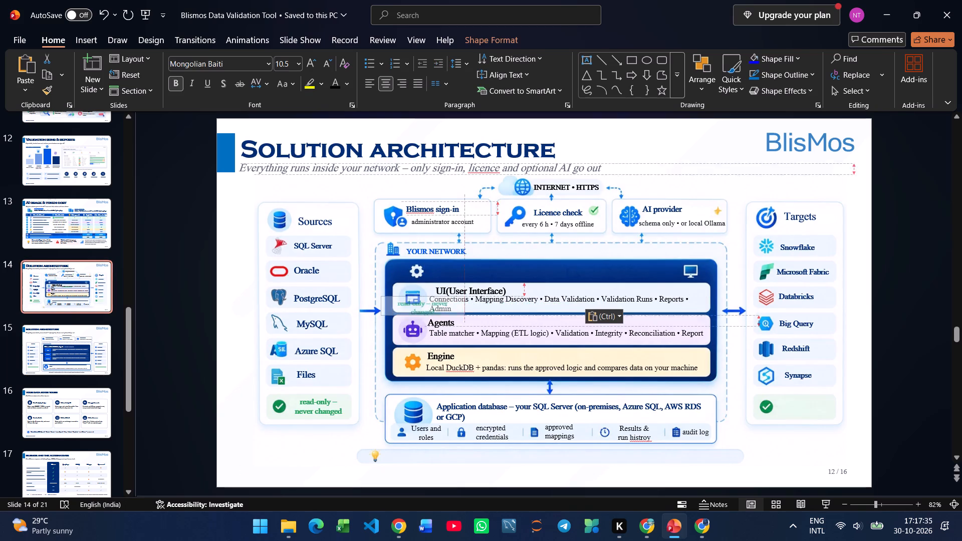
{"action": "left_click_drag", "start_coordinate": [458, 316], "coordinate": [431, 318]}
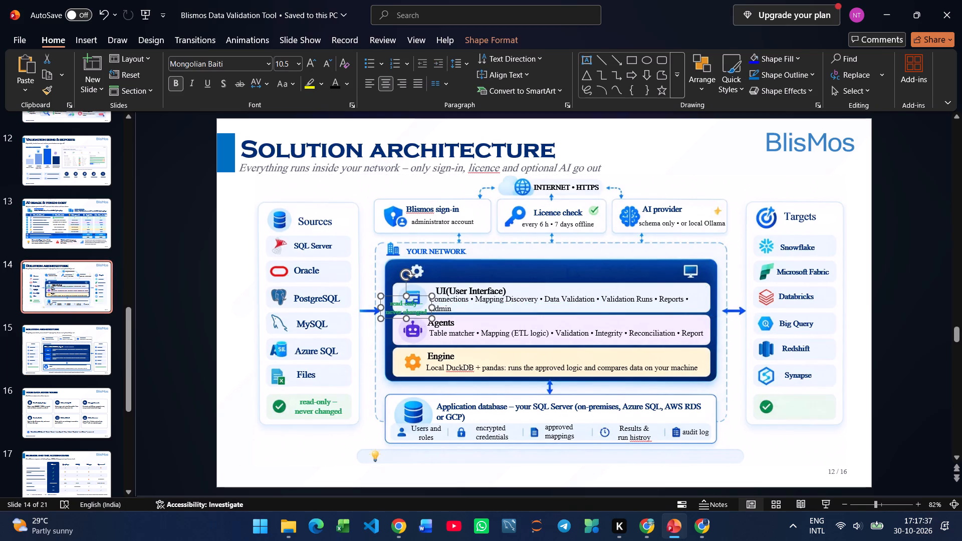
{"action": "left_click_drag", "start_coordinate": [417, 317], "coordinate": [810, 416]}
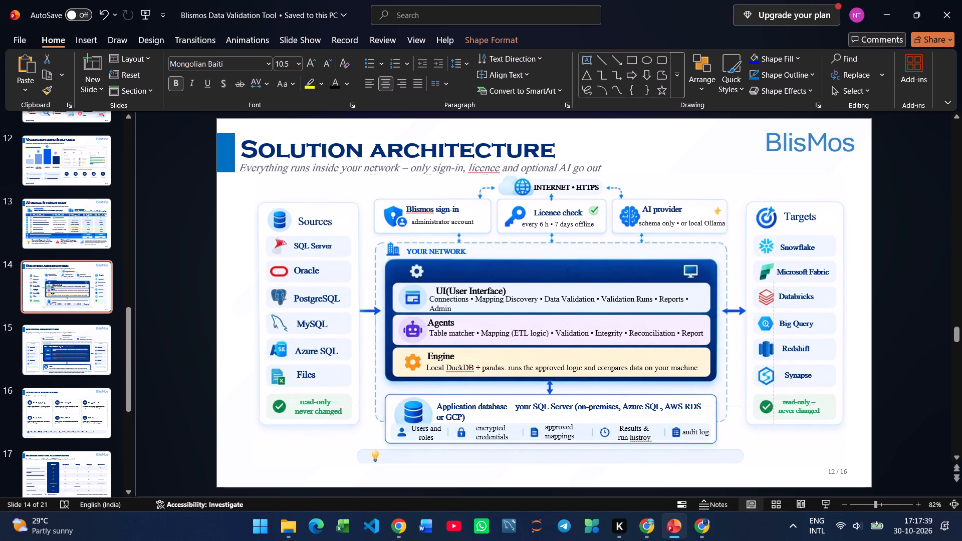
{"action": "left_click_drag", "start_coordinate": [810, 416], "coordinate": [810, 416]}
{"action": "left_click", "coordinate": [313, 66]}
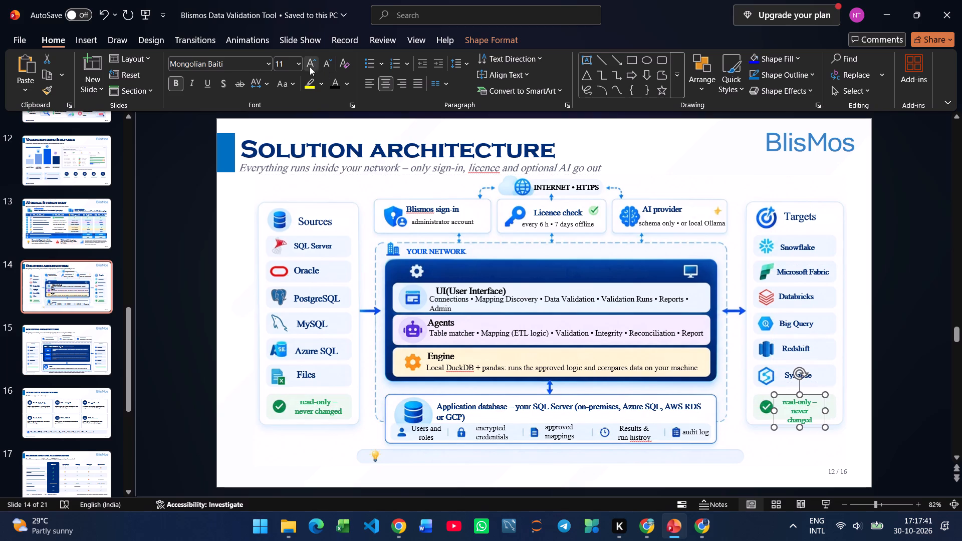
{"action": "left_click_drag", "start_coordinate": [824, 408], "coordinate": [833, 408]}
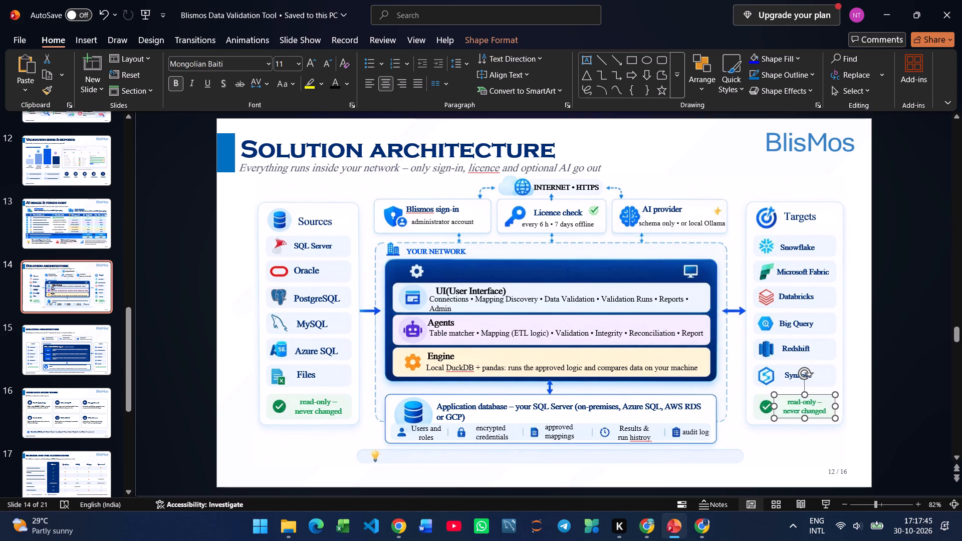
{"action": "left_click", "coordinate": [829, 447]}
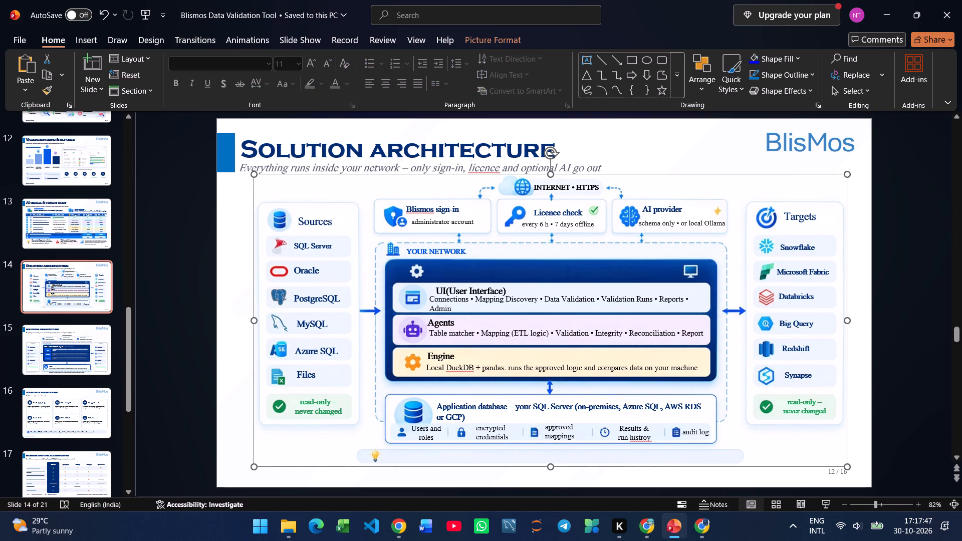
Copy slide 15's italic note about the 11 connector types into the pale bar beside the light bulb on slide 14.
{"action": "left_click", "coordinate": [77, 350]}
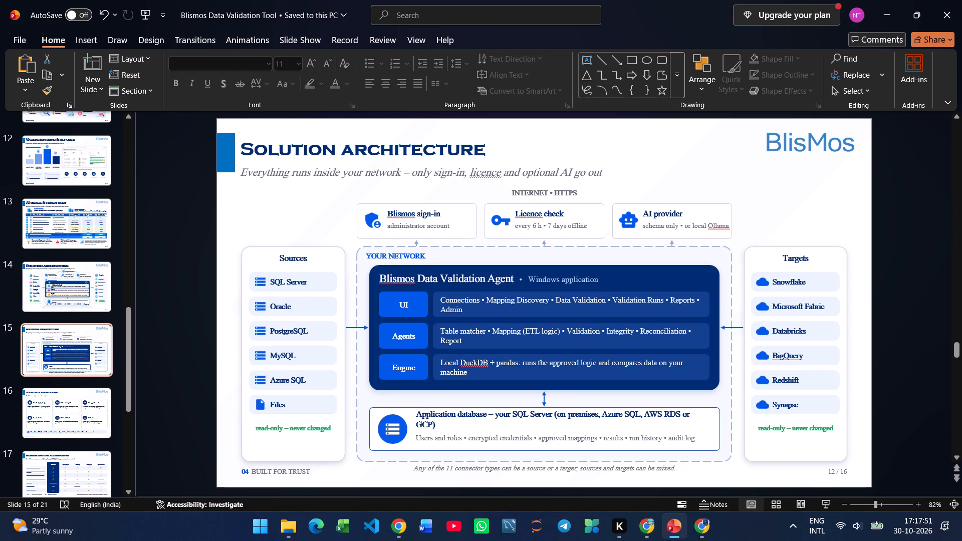
{"action": "left_click", "coordinate": [467, 468]}
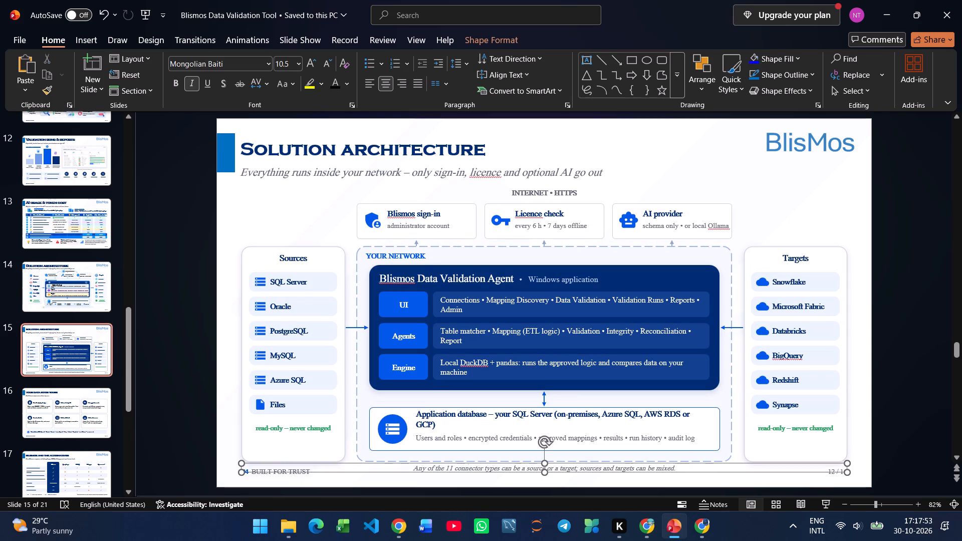
{"action": "key", "text": "ctrl+a"}
{"action": "key", "text": "ctrl+c"}
{"action": "left_click", "coordinate": [82, 362]}
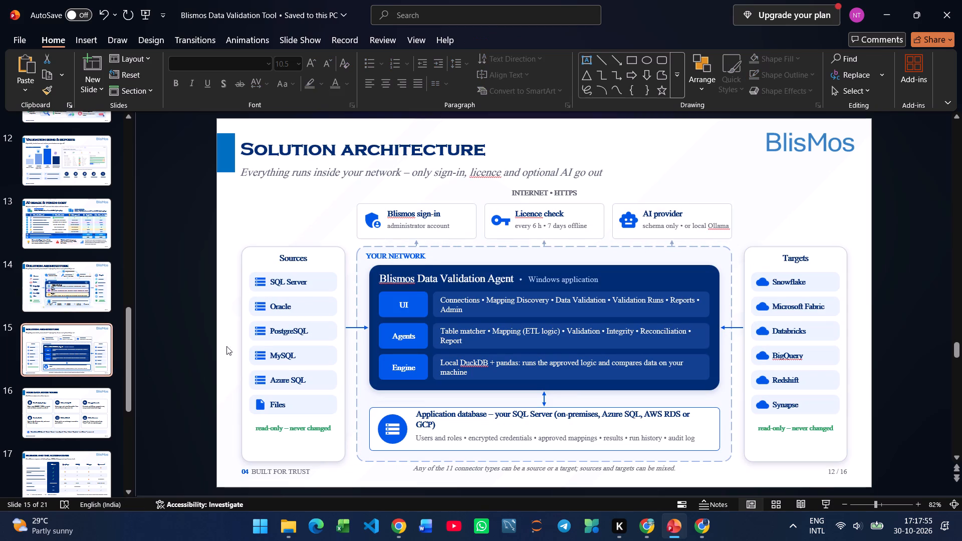
{"action": "left_click", "coordinate": [105, 278]}
{"action": "key", "text": "ctrl+v"}
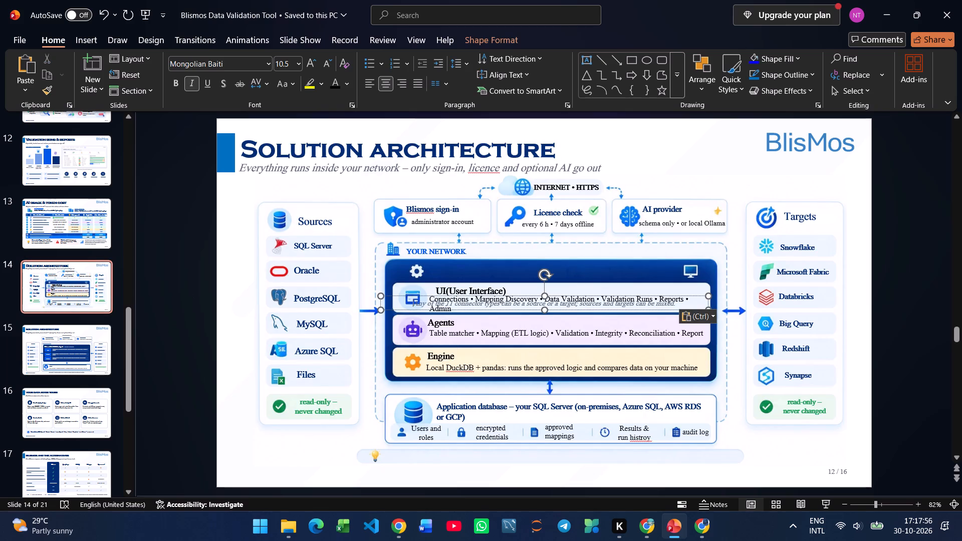
{"action": "left_click_drag", "start_coordinate": [669, 311], "coordinate": [675, 463]}
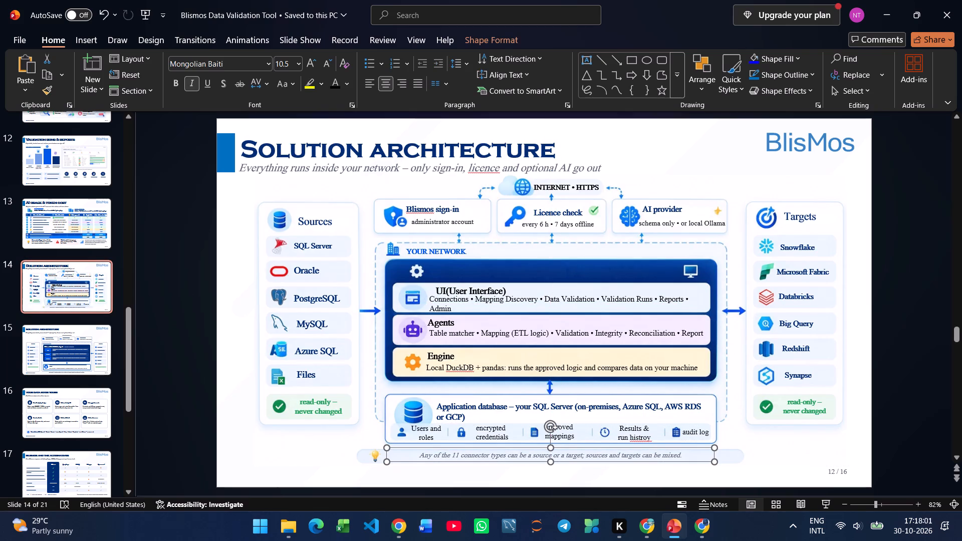
{"action": "left_click", "coordinate": [786, 456]}
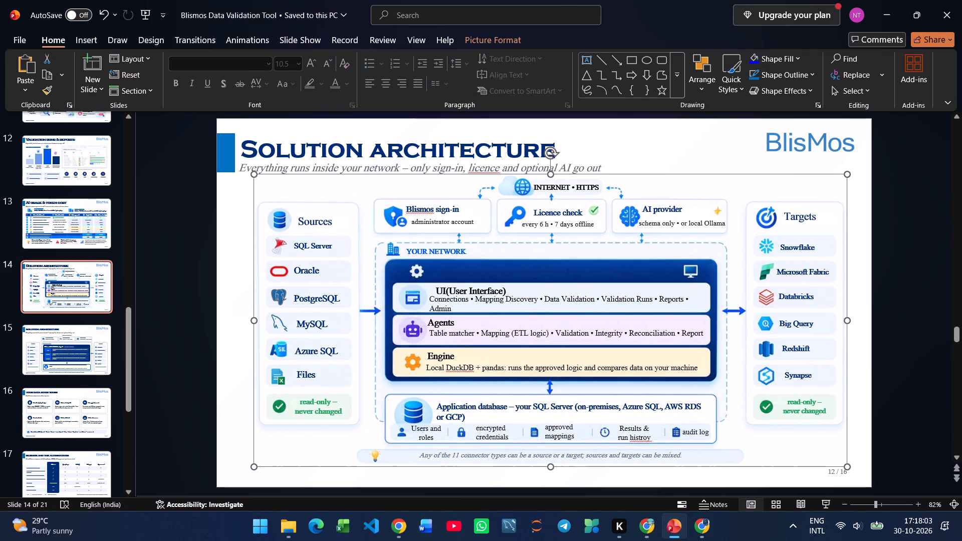
Set the connector-types note on slide 14 to font size 14 and widen its box so the text fits on one line.
{"action": "left_click", "coordinate": [639, 457]}
{"action": "left_click", "coordinate": [636, 460]}
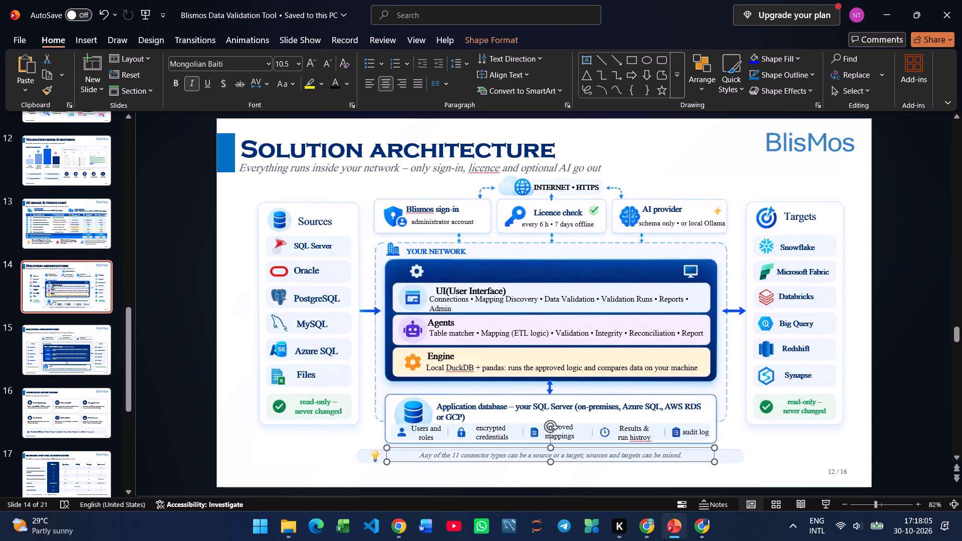
{"action": "left_click", "coordinate": [309, 68]}
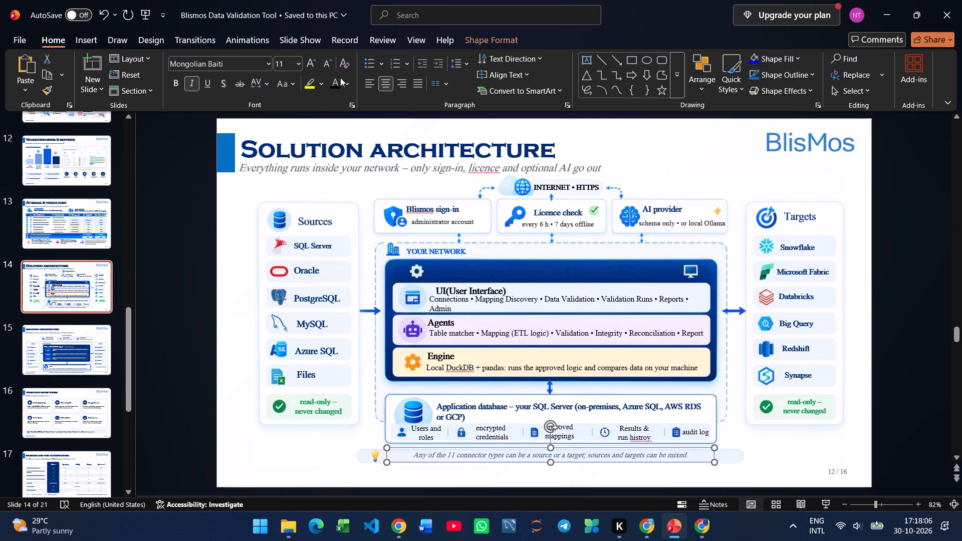
{"action": "left_click", "coordinate": [308, 62]}
{"action": "left_click", "coordinate": [311, 63]}
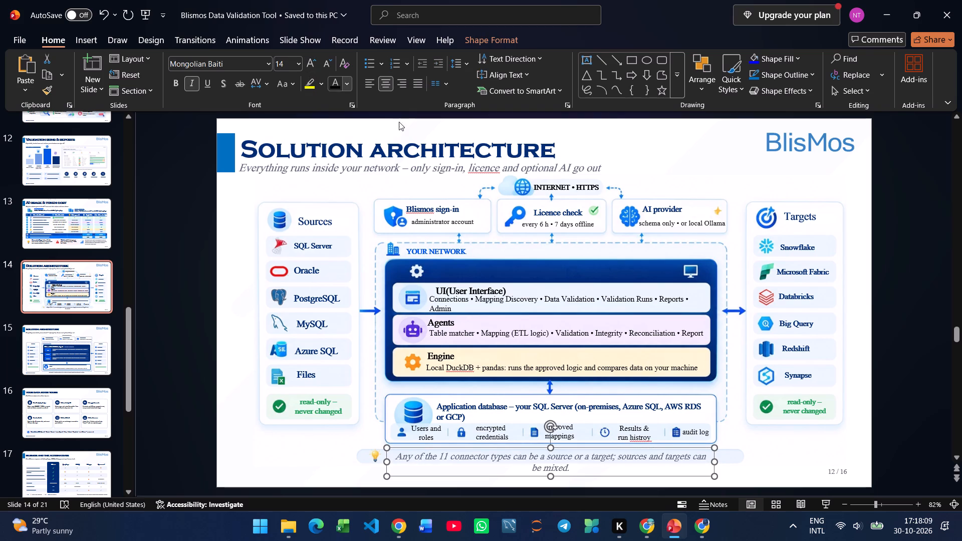
{"action": "left_click_drag", "start_coordinate": [715, 461], "coordinate": [734, 459]}
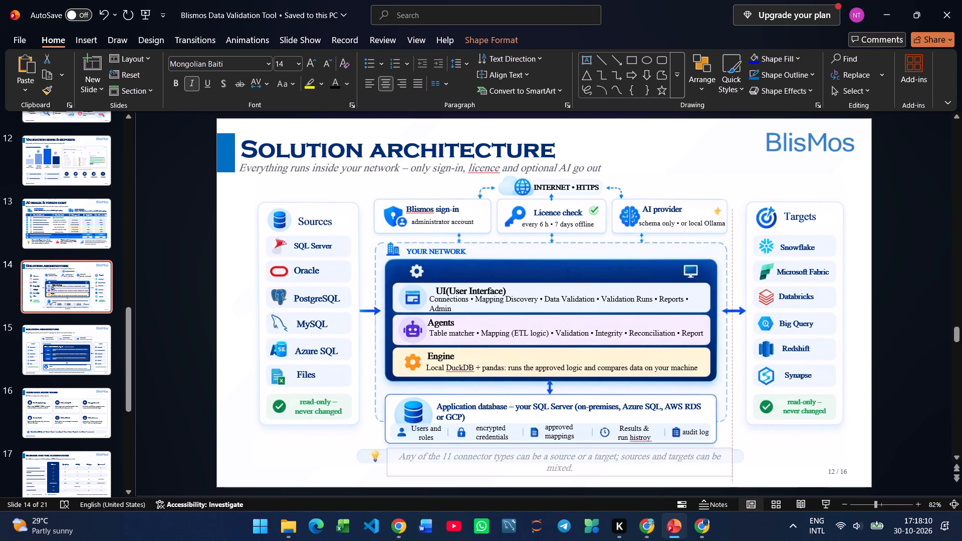
{"action": "left_click_drag", "start_coordinate": [734, 459], "coordinate": [746, 456]}
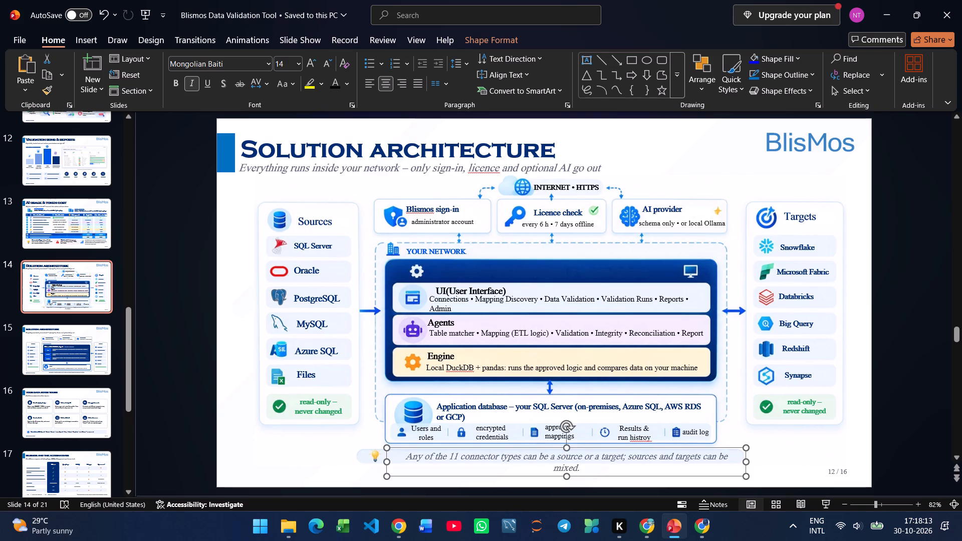
{"action": "left_click_drag", "start_coordinate": [389, 464], "coordinate": [375, 462]}
{"action": "left_click", "coordinate": [796, 446]}
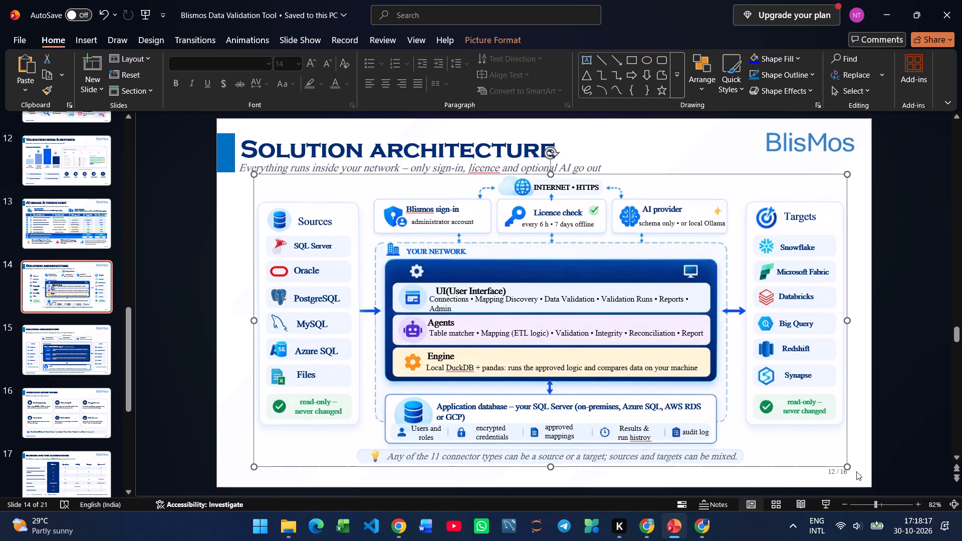
{"action": "left_click", "coordinate": [861, 439]}
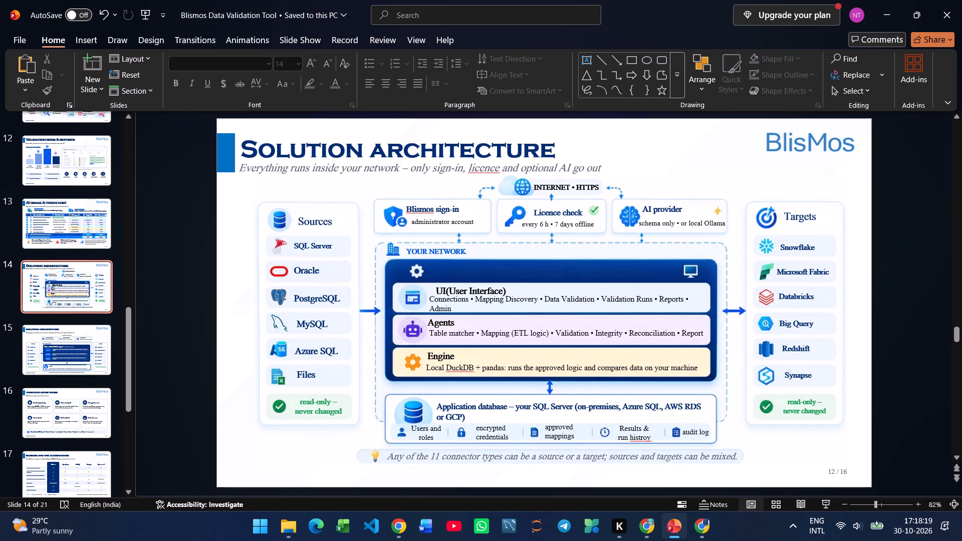
Save the presentation.
{"action": "key", "text": "ctrl+s"}
{"action": "key", "text": "ctrl+s"}
{"action": "key", "text": "ctrl+s"}
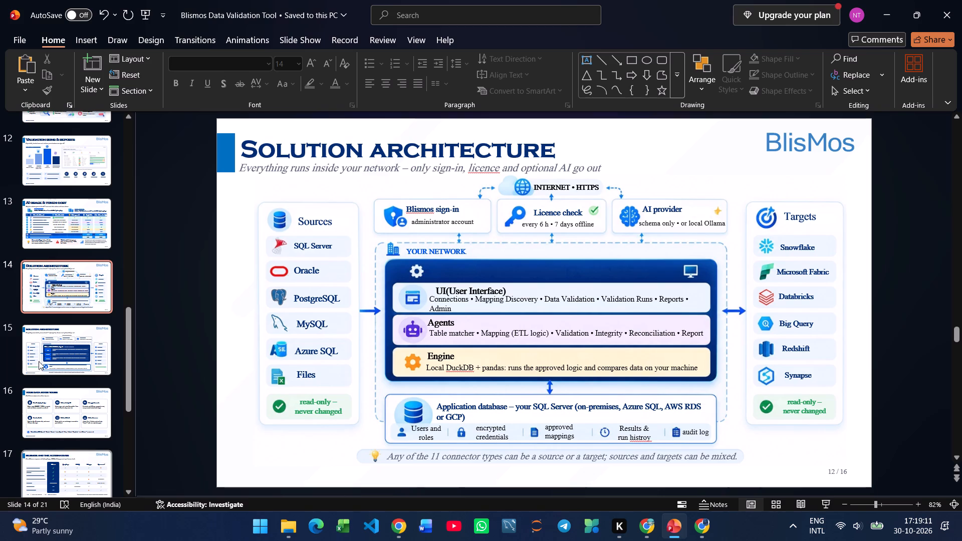
Delete slide 15, the old version of the Solution architecture slide.
{"action": "left_click", "coordinate": [56, 357]}
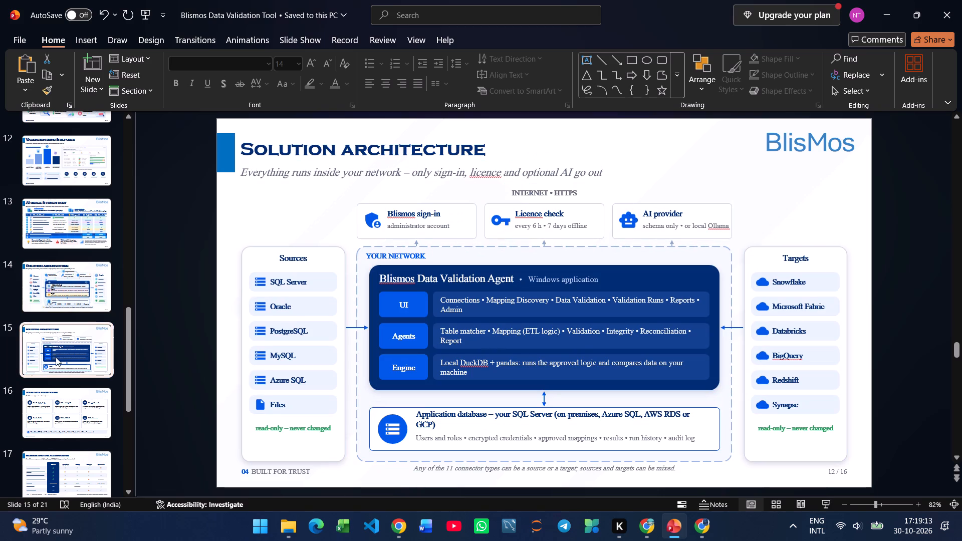
{"action": "key", "text": "BackSpace"}
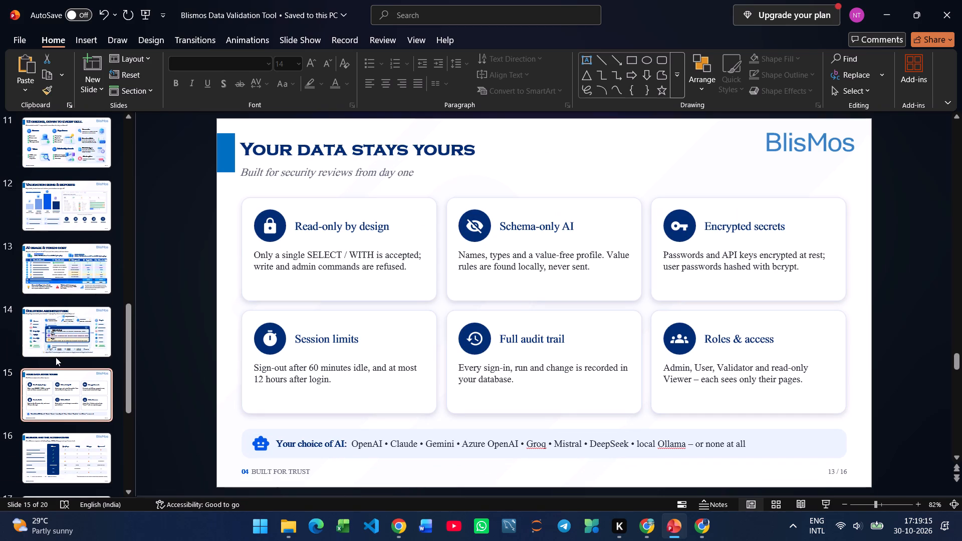
Duplicate the "Your data stays yours" slide.
{"action": "scroll", "coordinate": [56, 357], "scroll_direction": "down", "scroll_amount": 2}
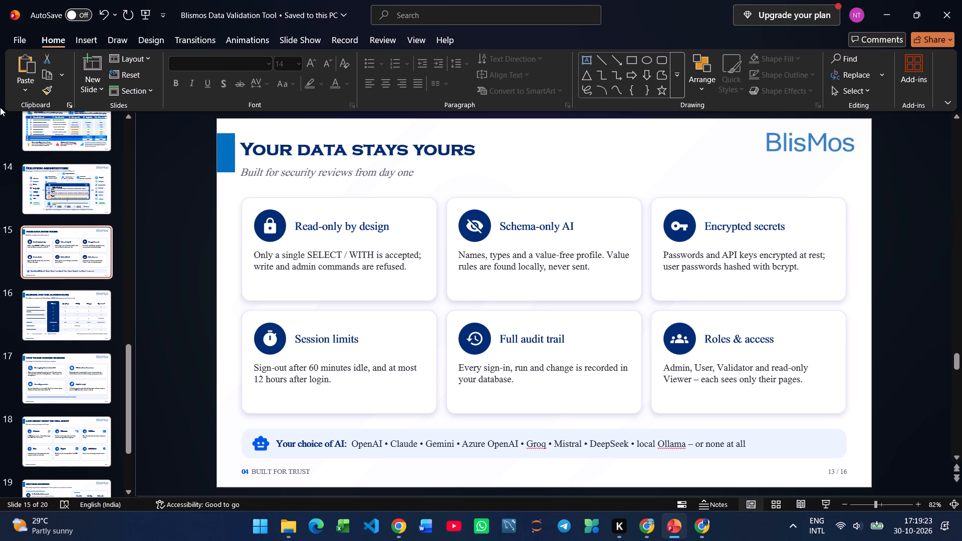
{"action": "right_click", "coordinate": [82, 263]}
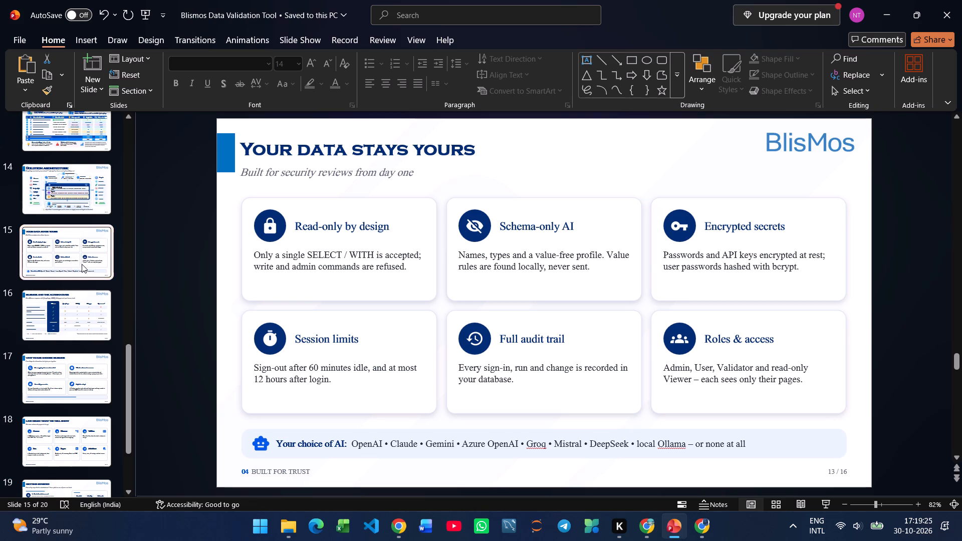
{"action": "left_click", "coordinate": [143, 326]}
{"action": "right_click", "coordinate": [89, 255]}
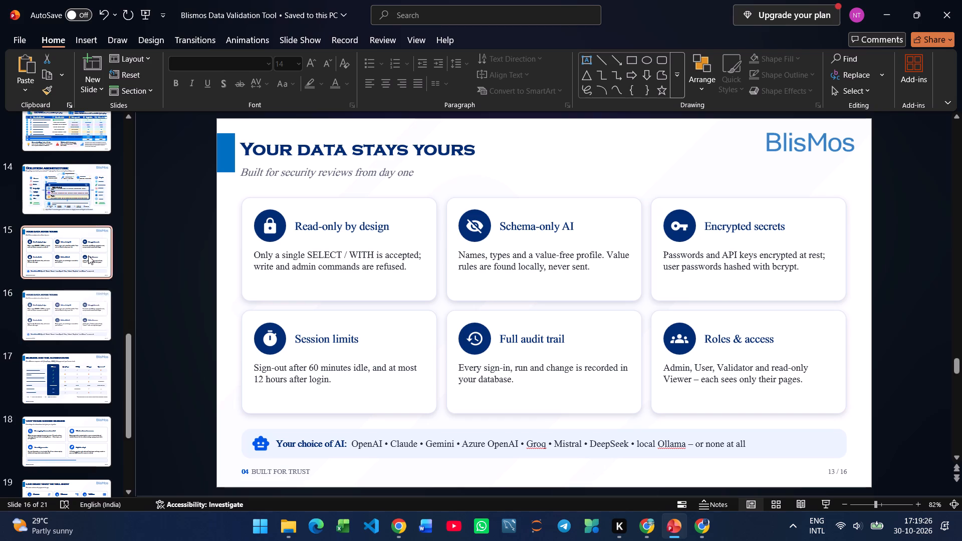
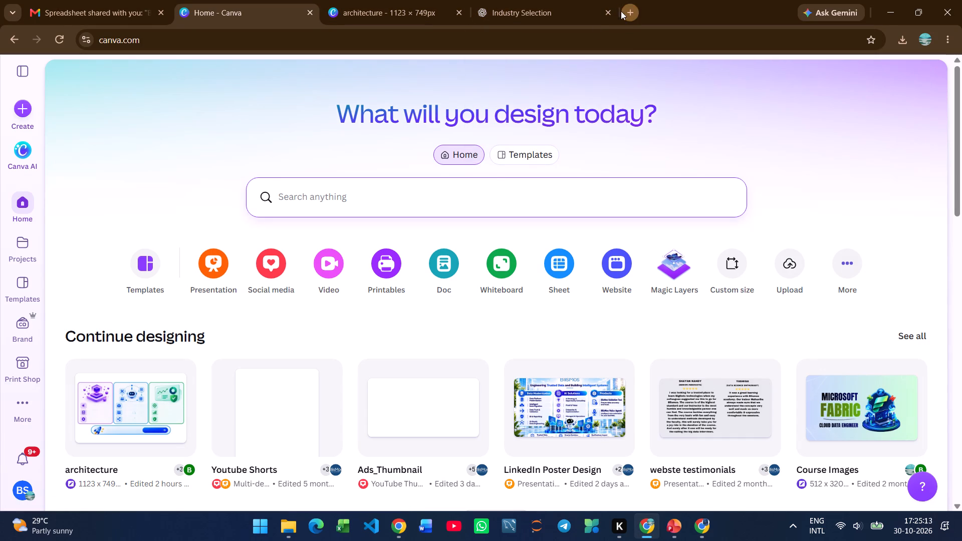
{"action": "left_click", "coordinate": [224, 66]}
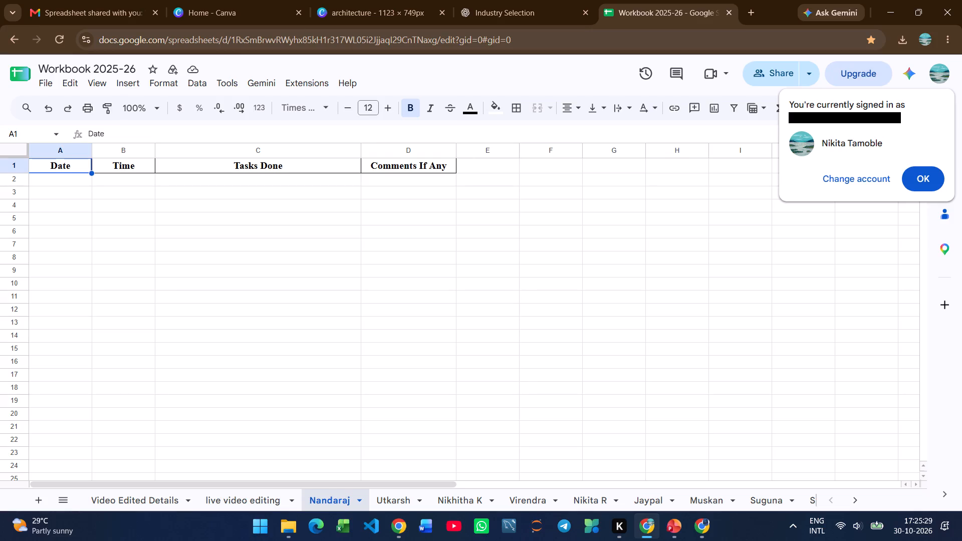
{"action": "left_click", "coordinate": [923, 179]}
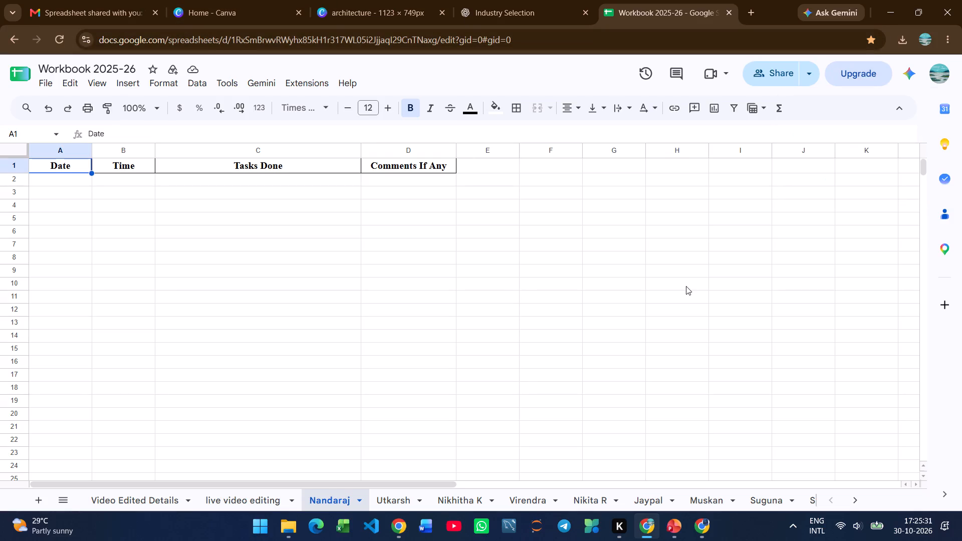
{"action": "left_click", "coordinate": [592, 503]}
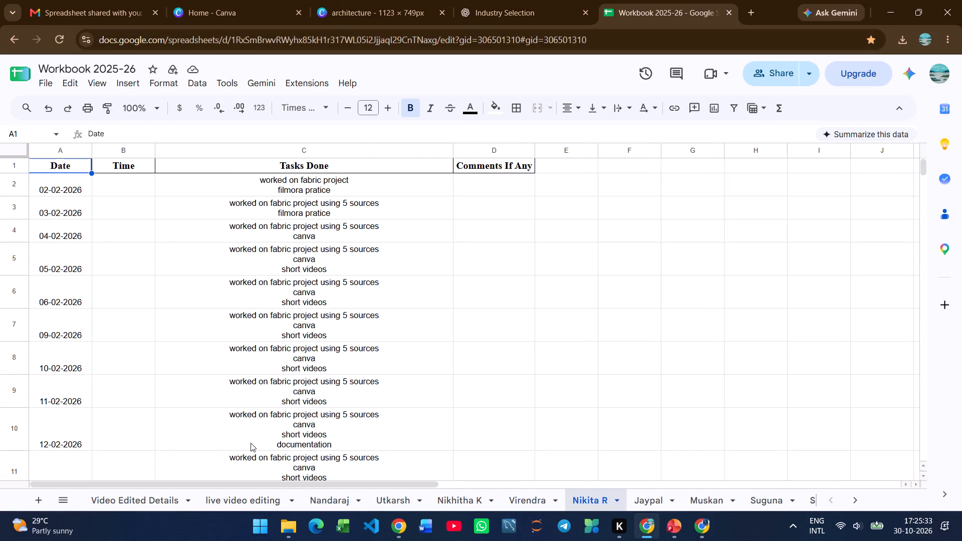
Extend the Date column by one row below the last log entry, filling cell A191 with 30-10-2026.
{"action": "scroll", "coordinate": [234, 396], "scroll_direction": "down", "scroll_amount": 12}
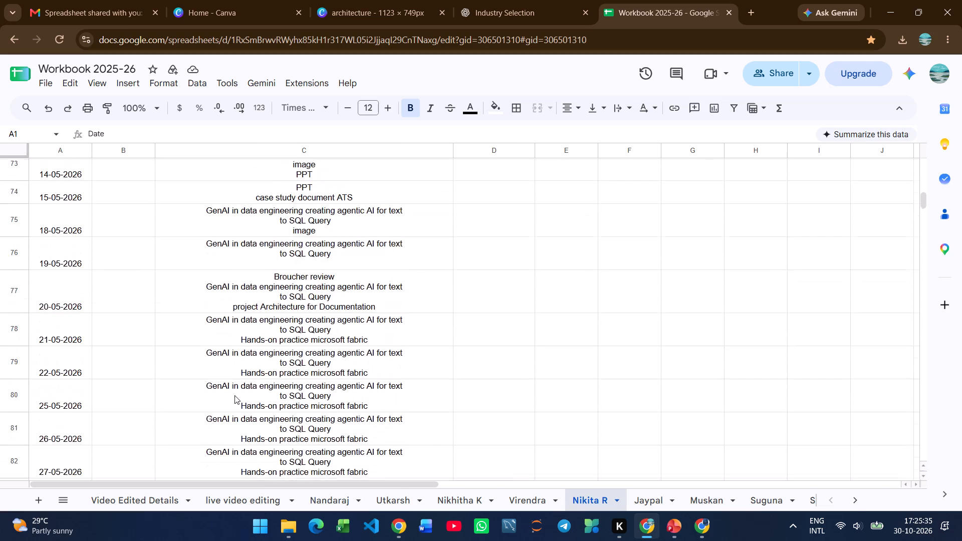
{"action": "scroll", "coordinate": [234, 395], "scroll_direction": "down", "scroll_amount": 11}
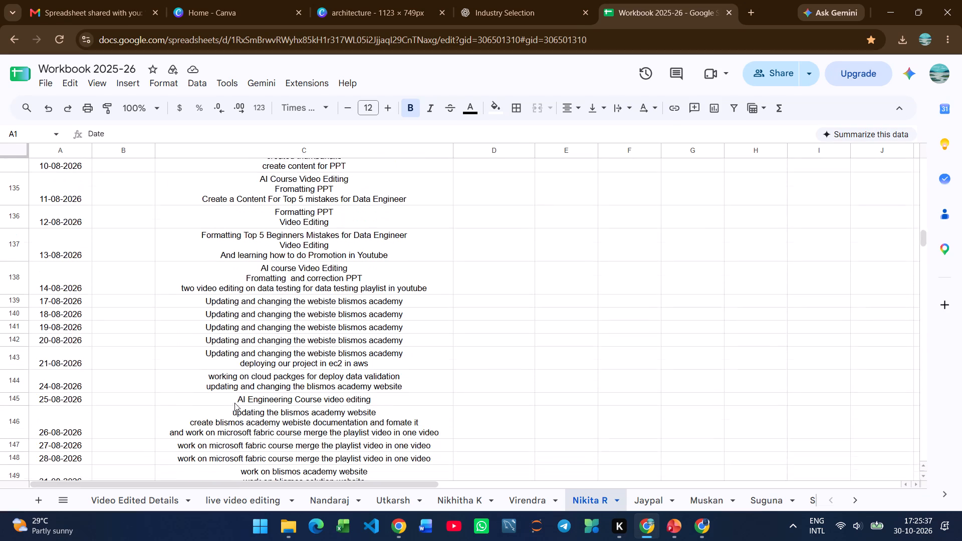
{"action": "scroll", "coordinate": [234, 403], "scroll_direction": "down", "scroll_amount": 3}
{"action": "scroll", "coordinate": [235, 406], "scroll_direction": "up", "scroll_amount": 6}
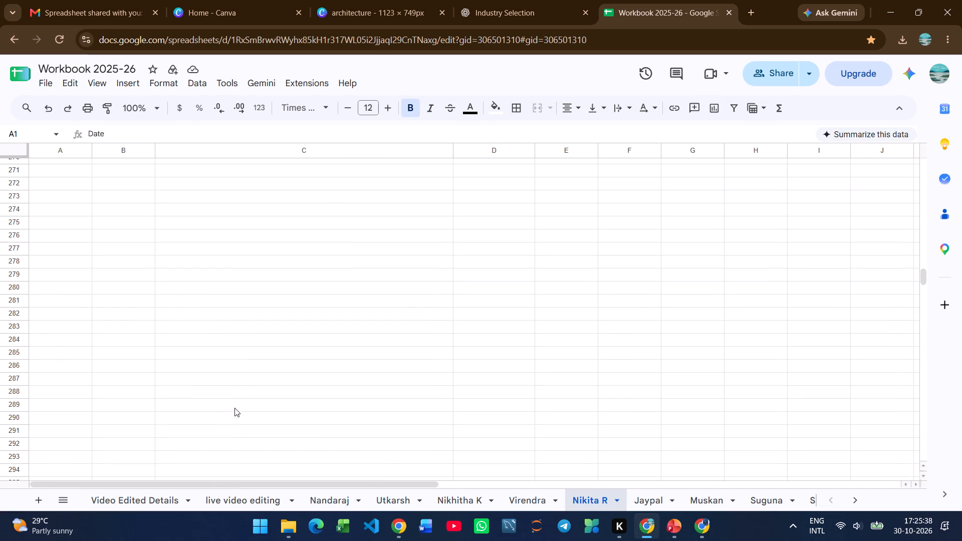
{"action": "scroll", "coordinate": [234, 408], "scroll_direction": "up", "scroll_amount": 10}
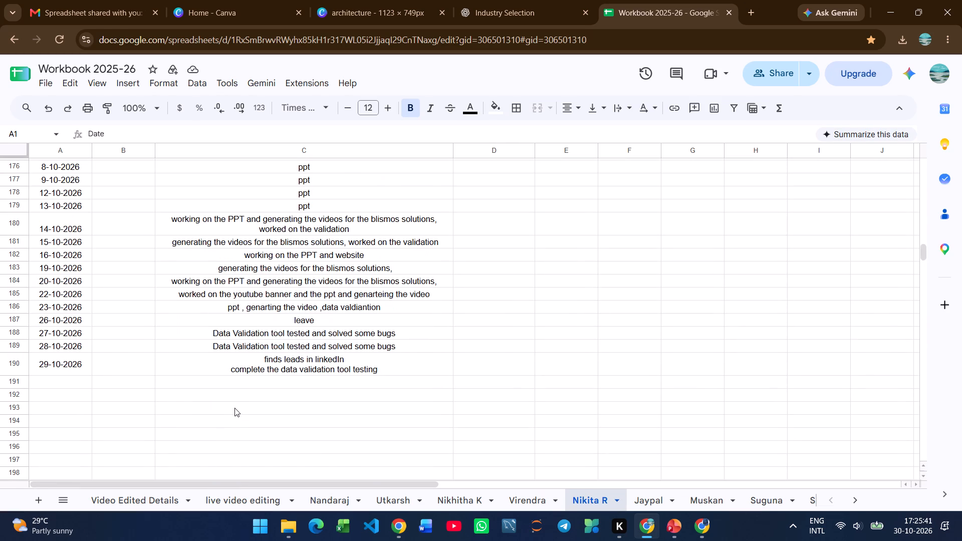
{"action": "left_click", "coordinate": [53, 367]}
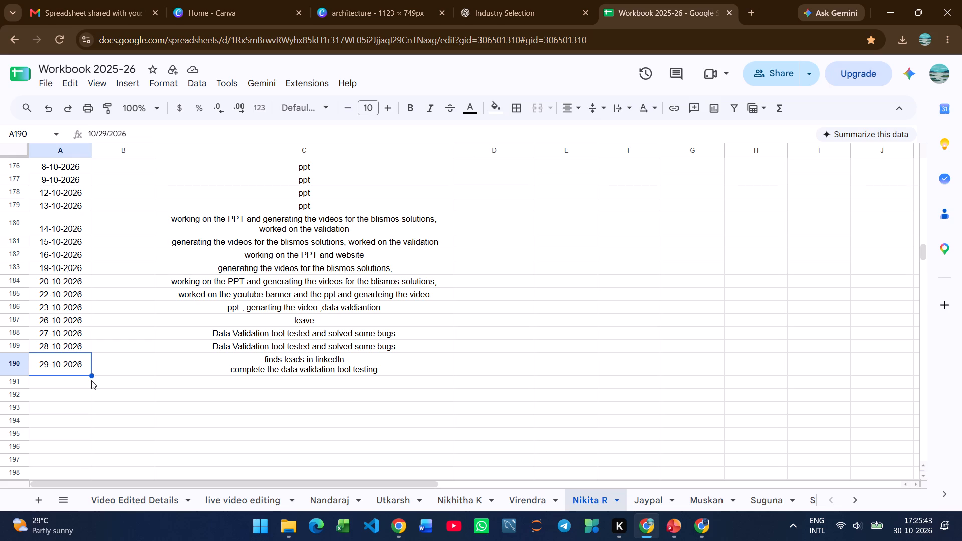
{"action": "left_click_drag", "start_coordinate": [92, 377], "coordinate": [92, 381]}
{"action": "left_click", "coordinate": [136, 389]}
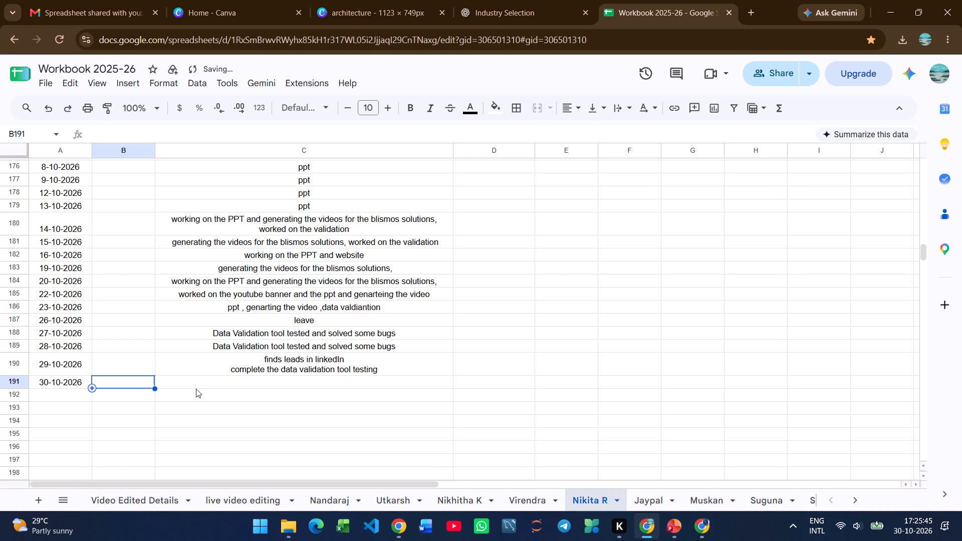
Switch to PowerPoint and save the Blismos Data Validation Tool presentation.
{"action": "left_click", "coordinate": [683, 529]}
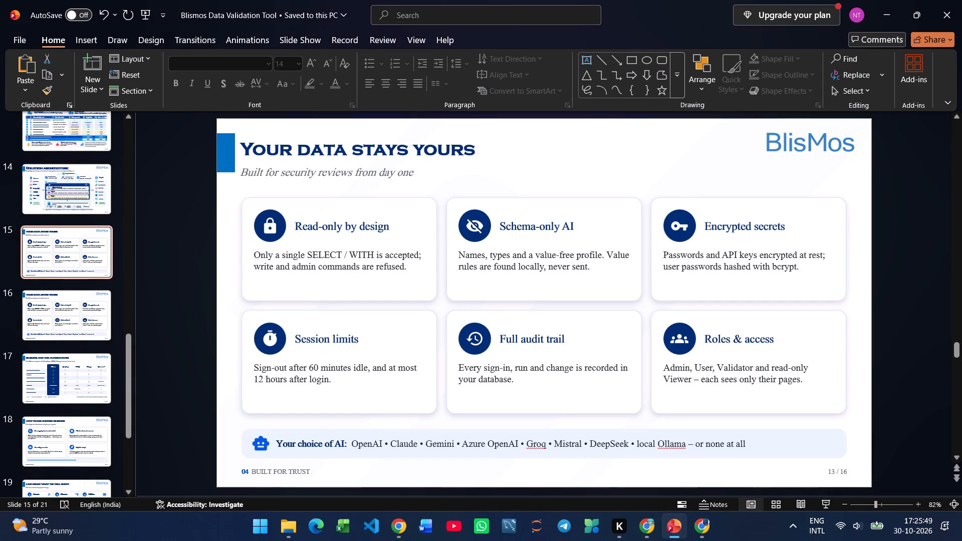
{"action": "key", "text": "ctrl+s"}
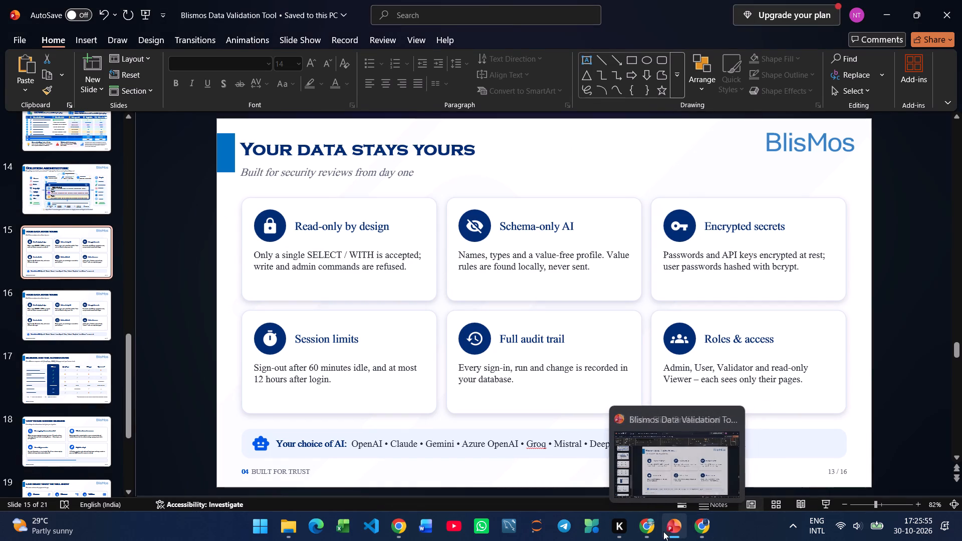
Back in the Chrome workbook, enter "Working on Blismos Data Validation tool" under Tasks Done for 30-10-2026.
{"action": "left_click", "coordinate": [648, 530]}
{"action": "double_click", "coordinate": [282, 382]}
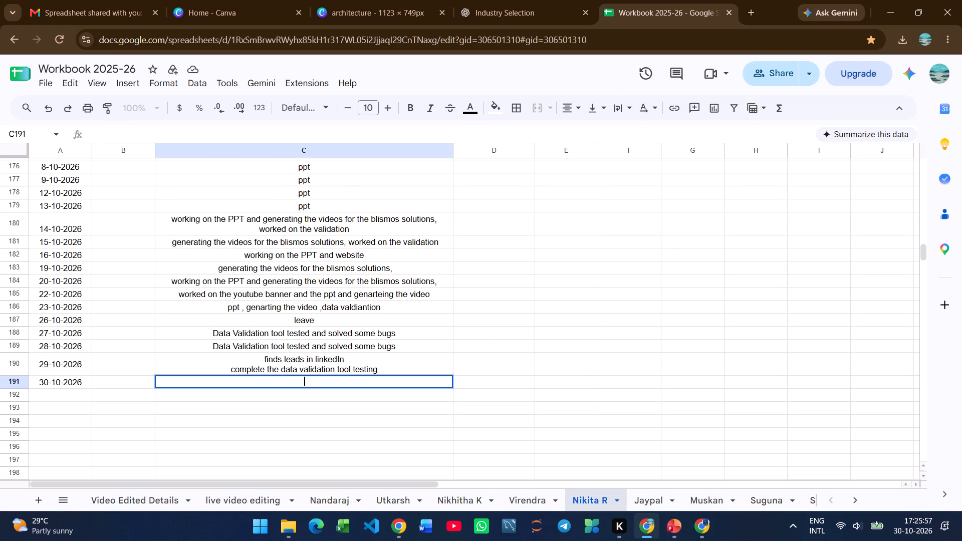
{"action": "type", "text": "Blismos Data Validation tt"}
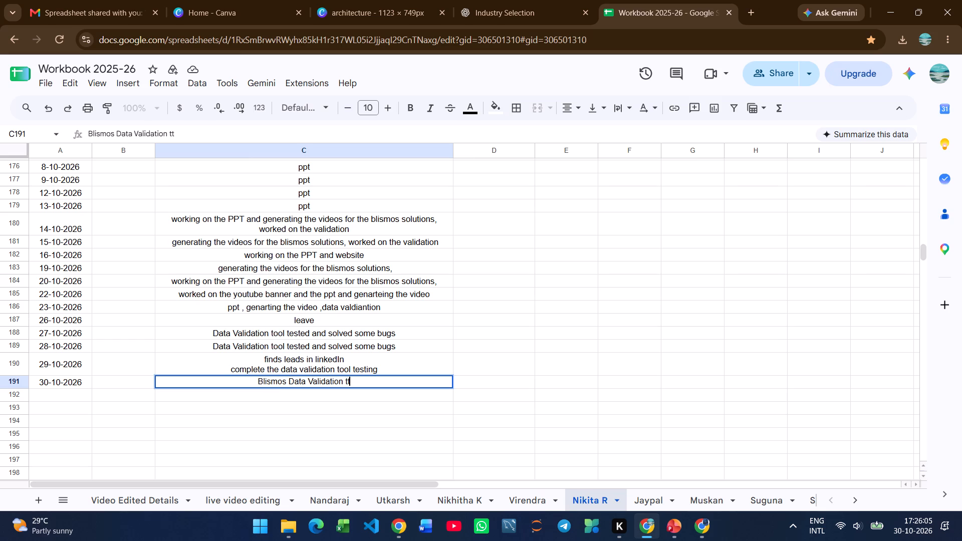
{"action": "key", "text": "BackSpace"}
{"action": "type", "text": "ool"}
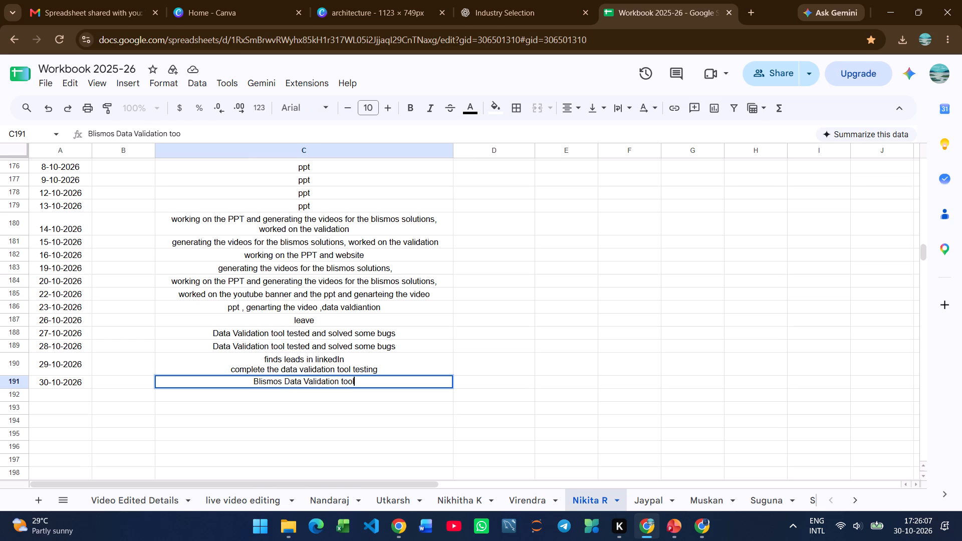
{"action": "key", "text": "Left"}
{"action": "key", "text": "Left"}
{"action": "key", "text": "Left"}
{"action": "key", "text": "Left"}
{"action": "key", "text": "Left"}
{"action": "key", "text": "Left"}
{"action": "key", "text": "Left"}
{"action": "key", "text": "Left"}
{"action": "key", "text": "Left"}
{"action": "key", "text": "Left"}
{"action": "key", "text": "Left"}
{"action": "key", "text": "Left"}
{"action": "key", "text": "Left"}
{"action": "key", "text": "Left"}
{"action": "key", "text": "Left"}
{"action": "key", "text": "Left"}
{"action": "key", "text": "Left"}
{"action": "key", "text": "Left"}
{"action": "key", "text": "Left"}
{"action": "key", "text": "Left"}
{"action": "type", "text": "Working"}
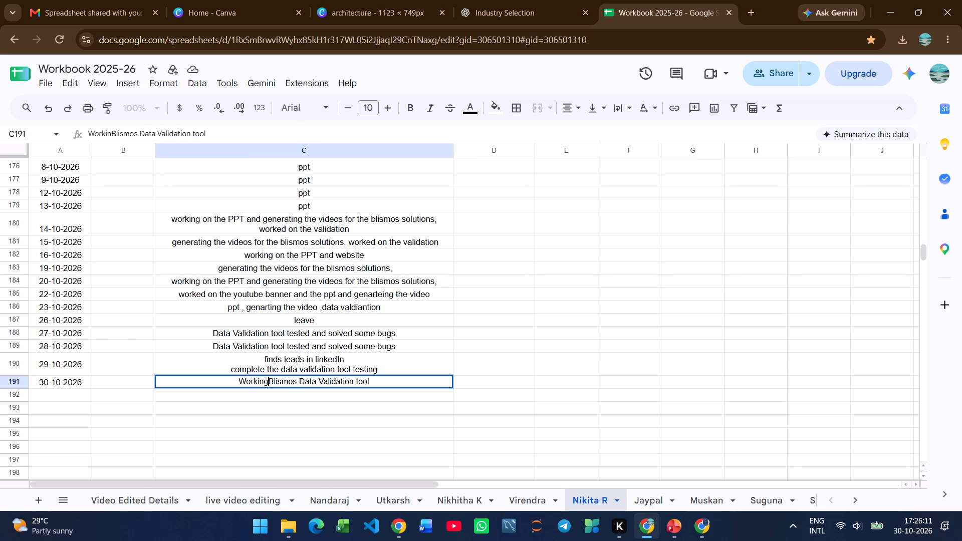
{"action": "key", "text": "BackSpace"}
{"action": "key", "text": "BackSpace"}
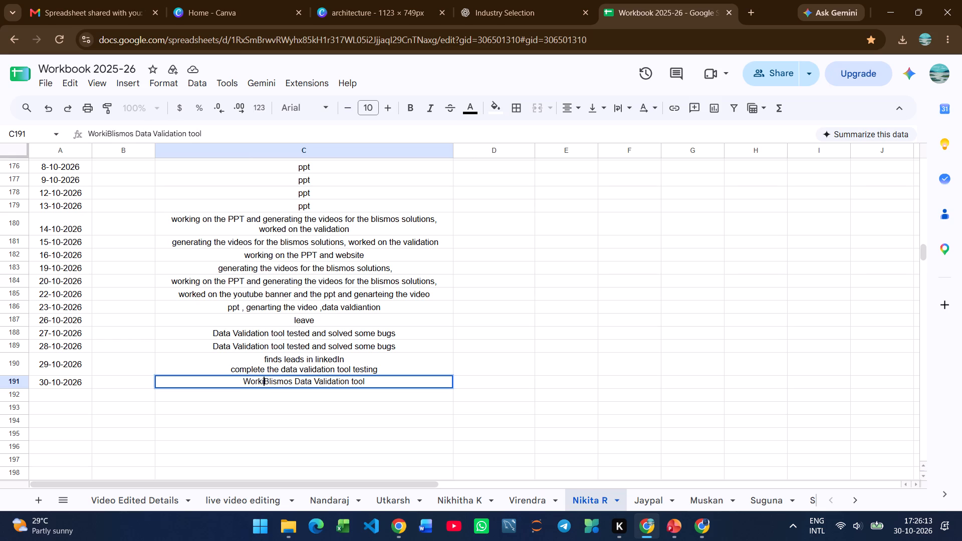
{"action": "type", "text": "ng on"}
{"action": "key", "text": "space"}
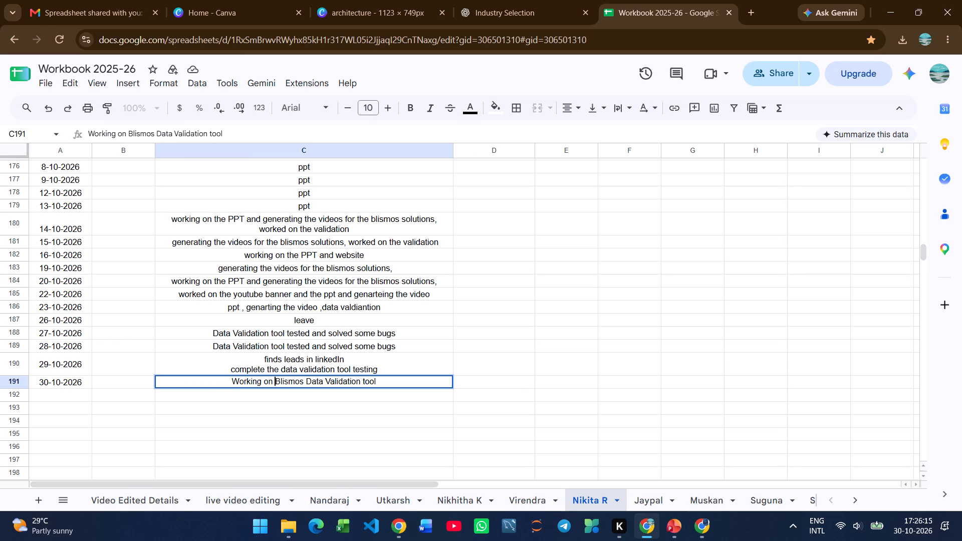
{"action": "key", "text": "Return"}
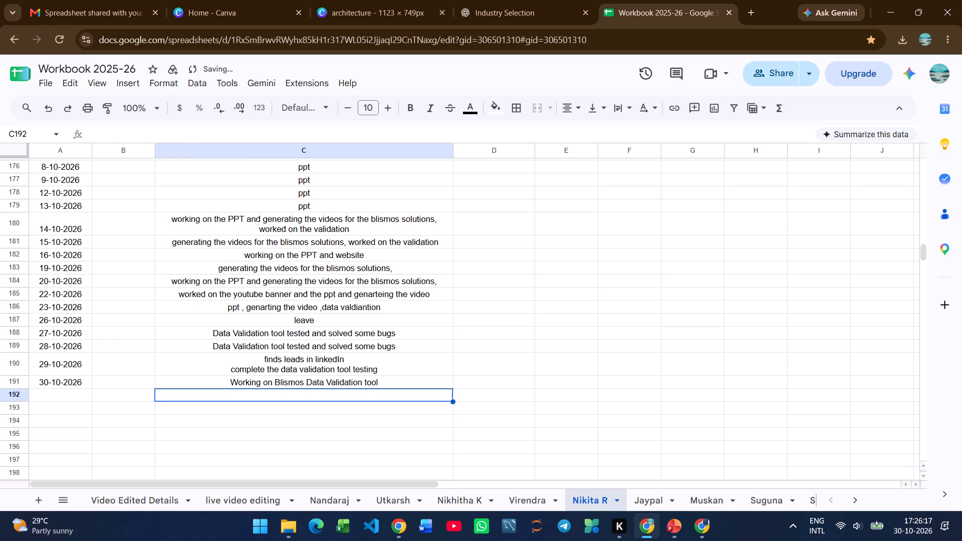
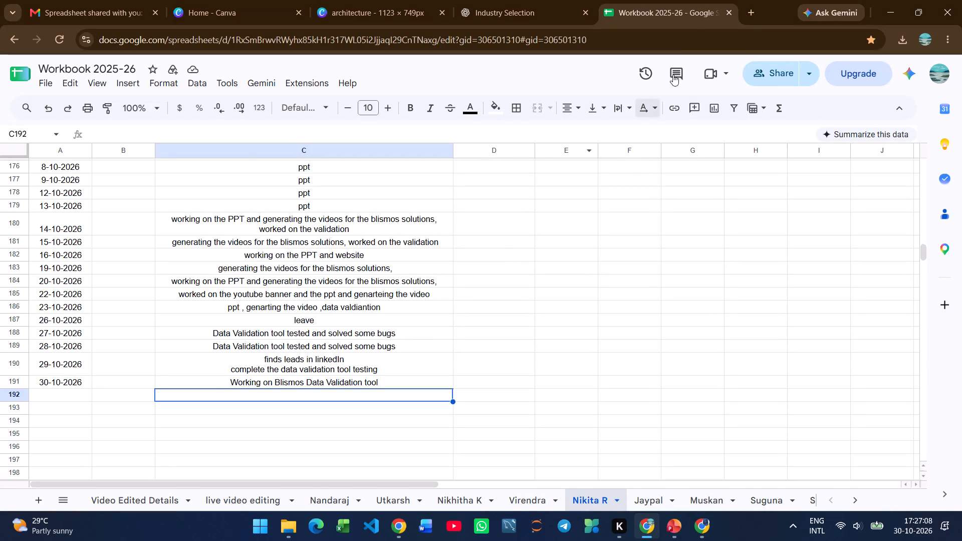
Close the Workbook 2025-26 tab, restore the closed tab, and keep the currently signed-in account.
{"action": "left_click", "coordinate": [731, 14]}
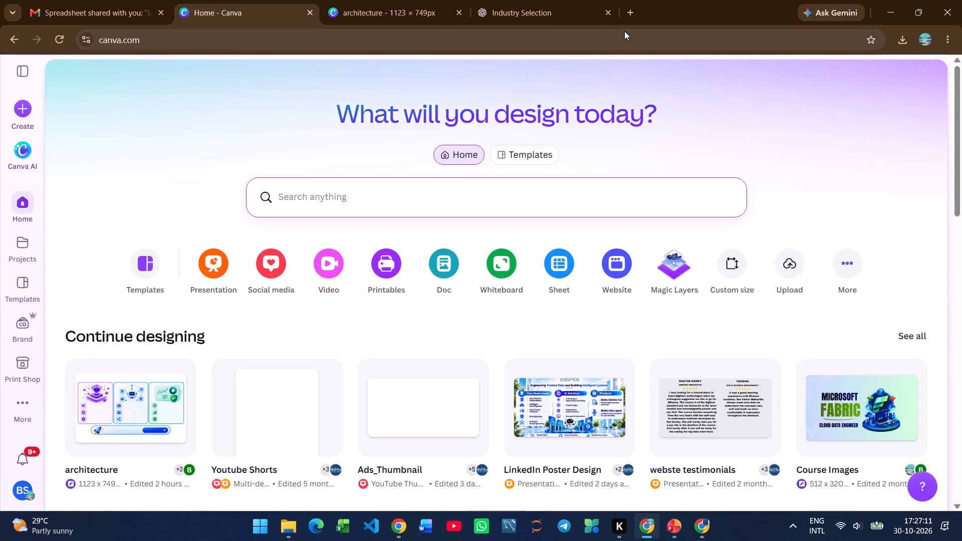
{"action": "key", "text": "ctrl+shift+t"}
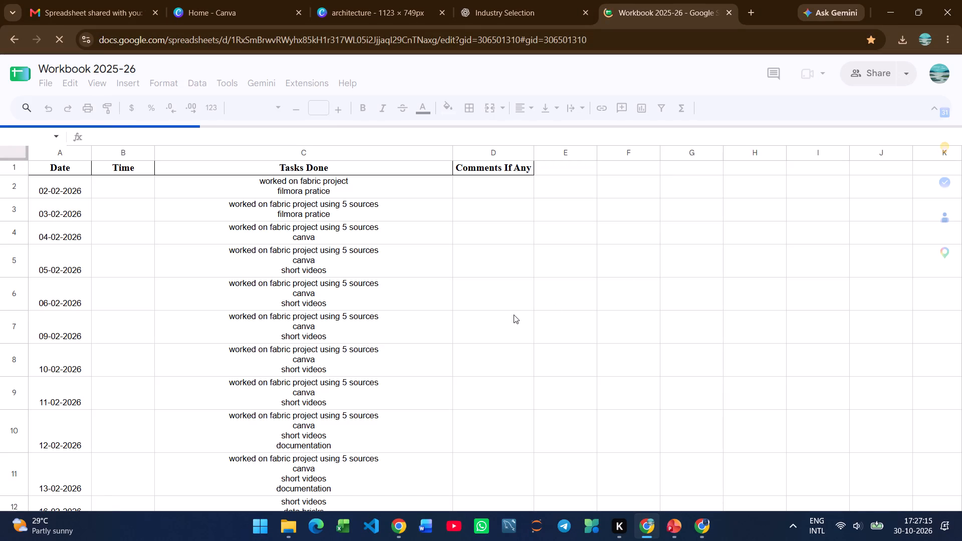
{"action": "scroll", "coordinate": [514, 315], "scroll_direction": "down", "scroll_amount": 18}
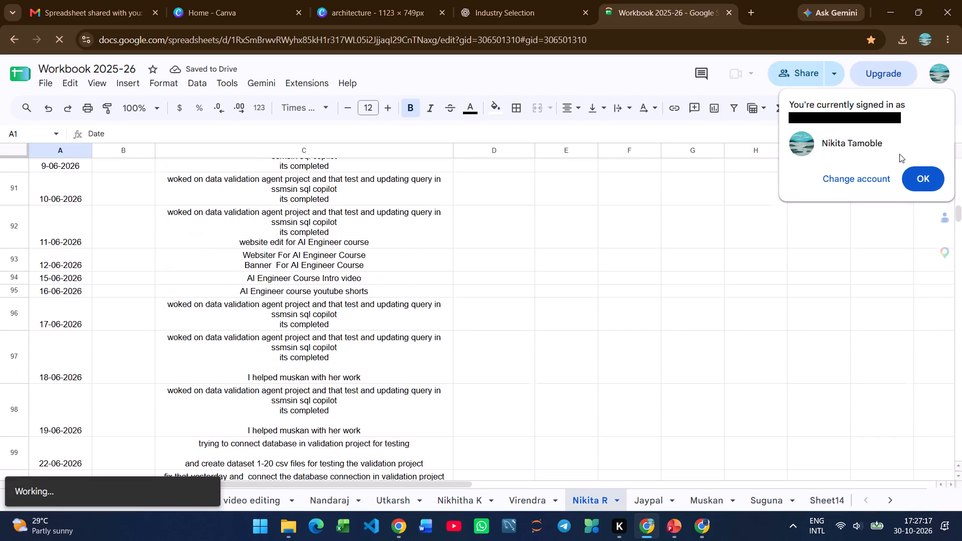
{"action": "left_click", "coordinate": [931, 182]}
{"action": "scroll", "coordinate": [442, 311], "scroll_direction": "down", "scroll_amount": 7}
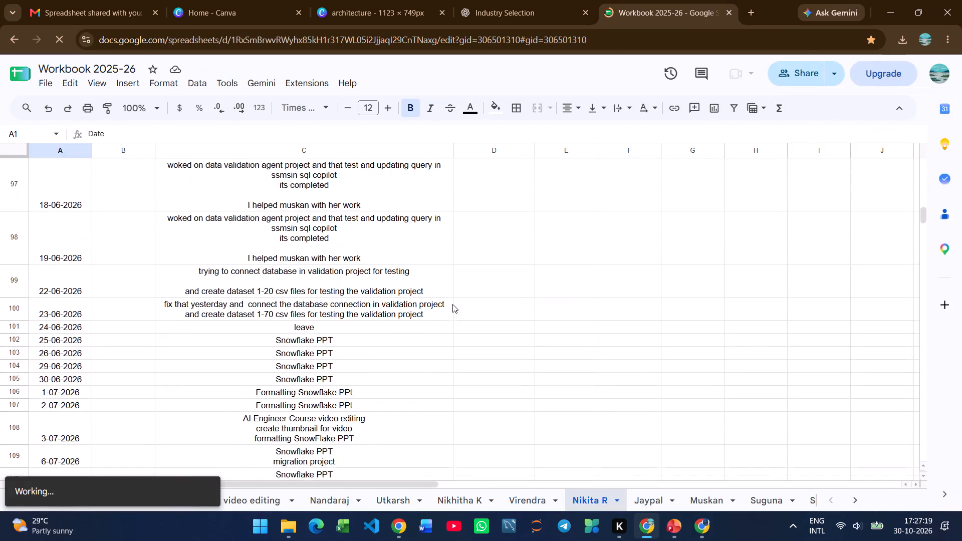
{"action": "scroll", "coordinate": [452, 304], "scroll_direction": "down", "scroll_amount": 17}
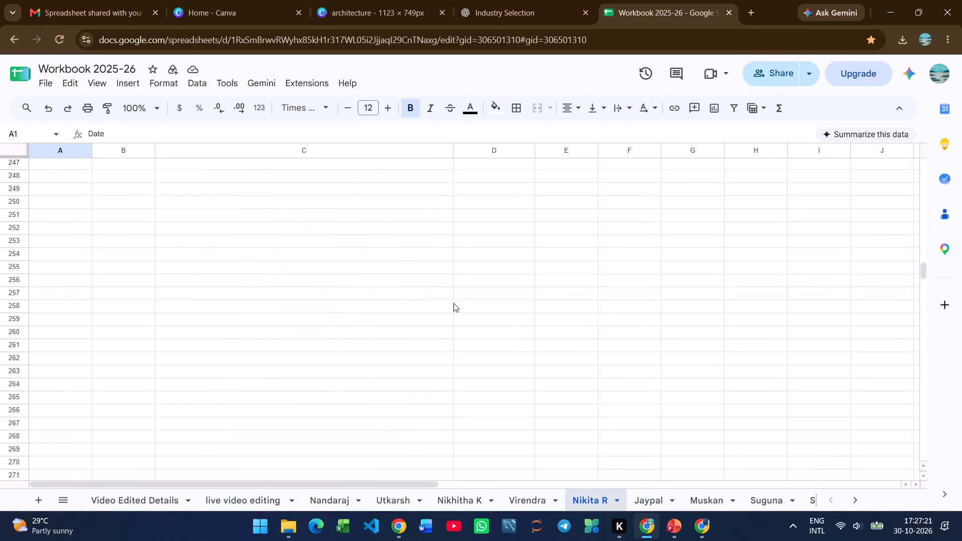
{"action": "scroll", "coordinate": [453, 303], "scroll_direction": "up", "scroll_amount": 11}
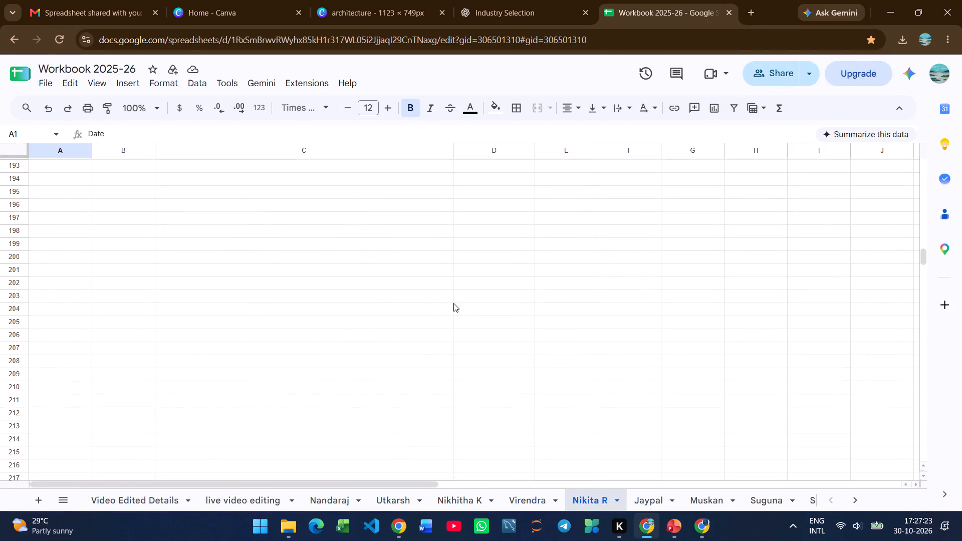
{"action": "scroll", "coordinate": [453, 303], "scroll_direction": "up", "scroll_amount": 4}
{"action": "scroll", "coordinate": [454, 303], "scroll_direction": "down", "scroll_amount": 2}
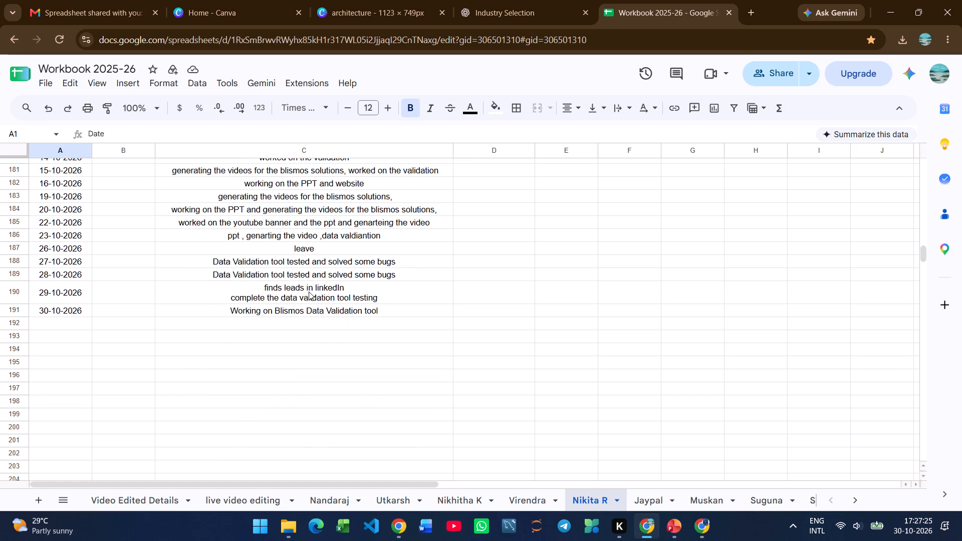
{"action": "left_click_drag", "start_coordinate": [354, 287], "coordinate": [307, 286]}
{"action": "triple_click", "coordinate": [298, 284]}
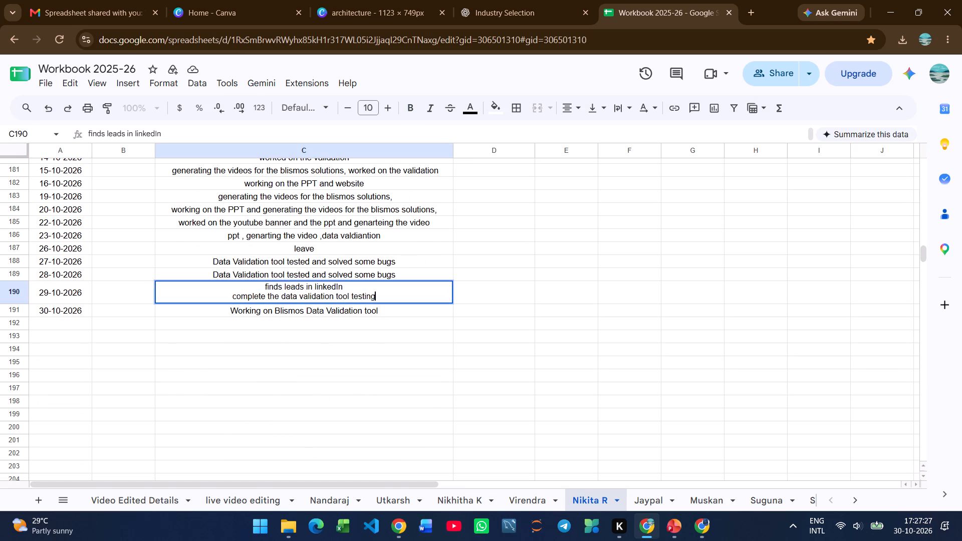
{"action": "key", "text": "ctrl+c"}
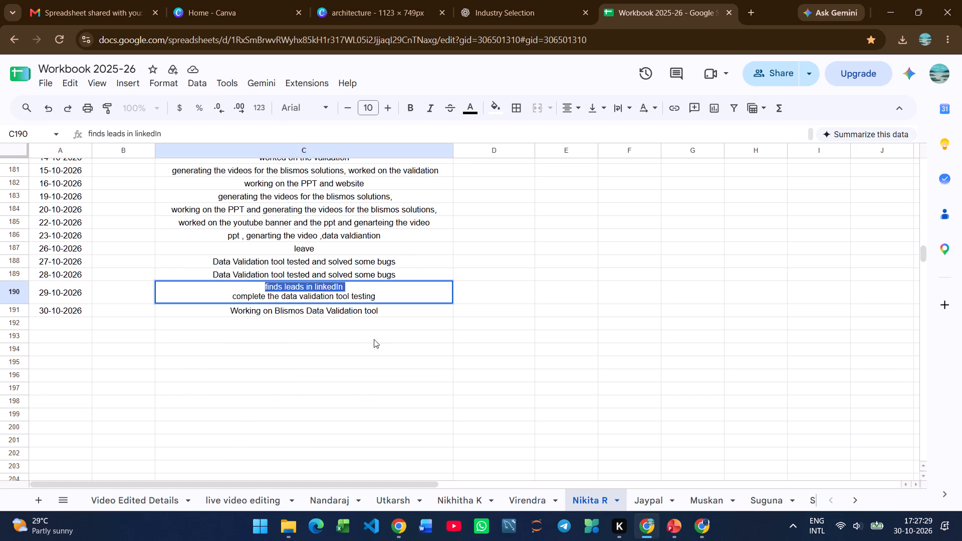
{"action": "double_click", "coordinate": [360, 311]}
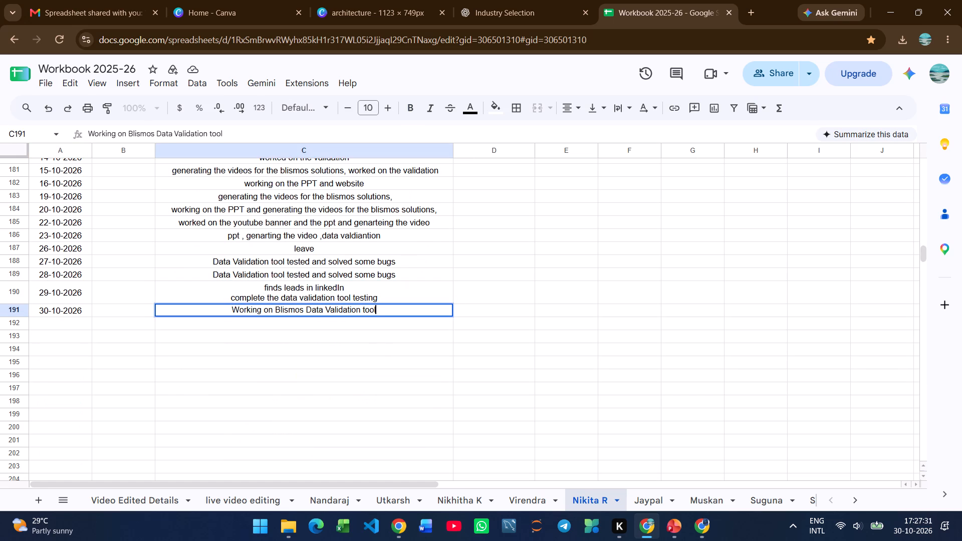
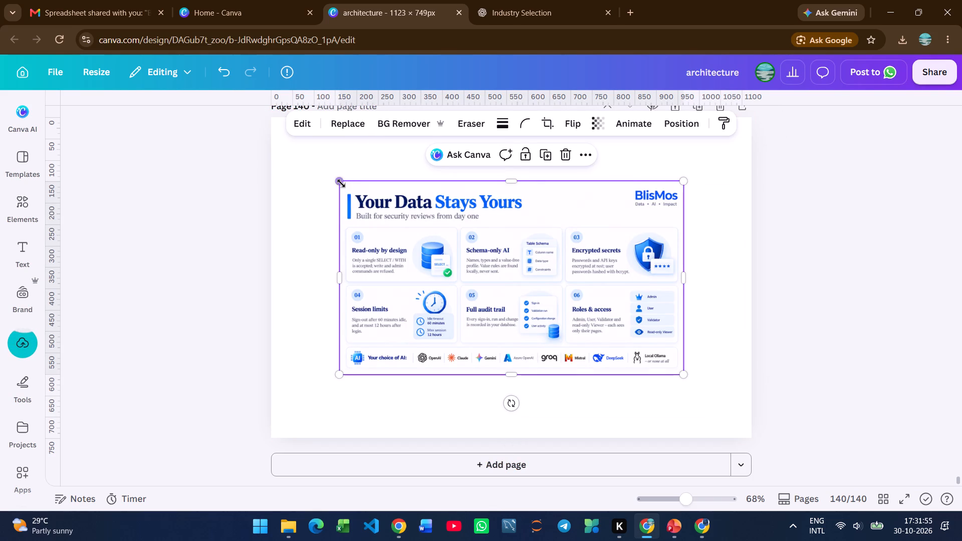
Enlarge the pasted "Your Data Stays Yours" image so it spans the full width of page 140.
{"action": "left_click_drag", "start_coordinate": [341, 183], "coordinate": [280, 159]}
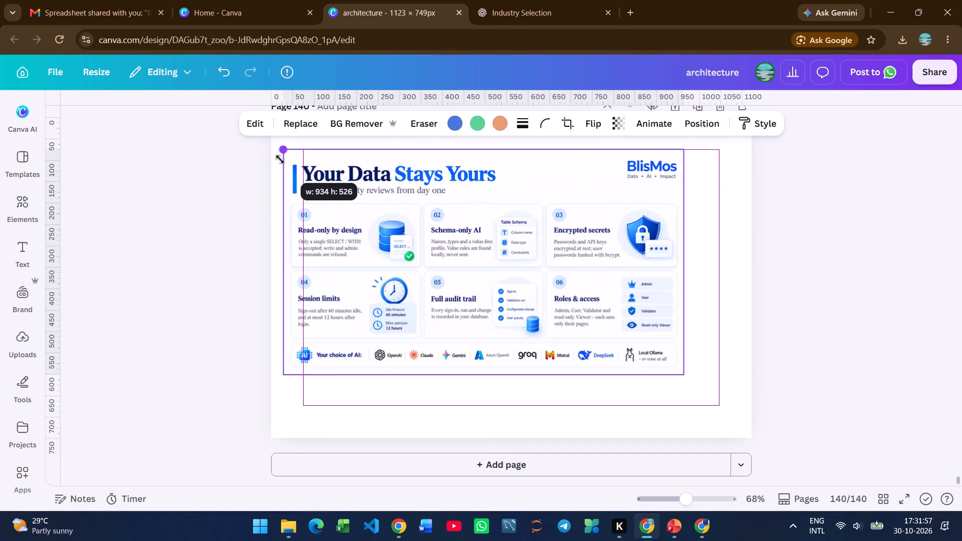
{"action": "left_click_drag", "start_coordinate": [280, 159], "coordinate": [268, 156]}
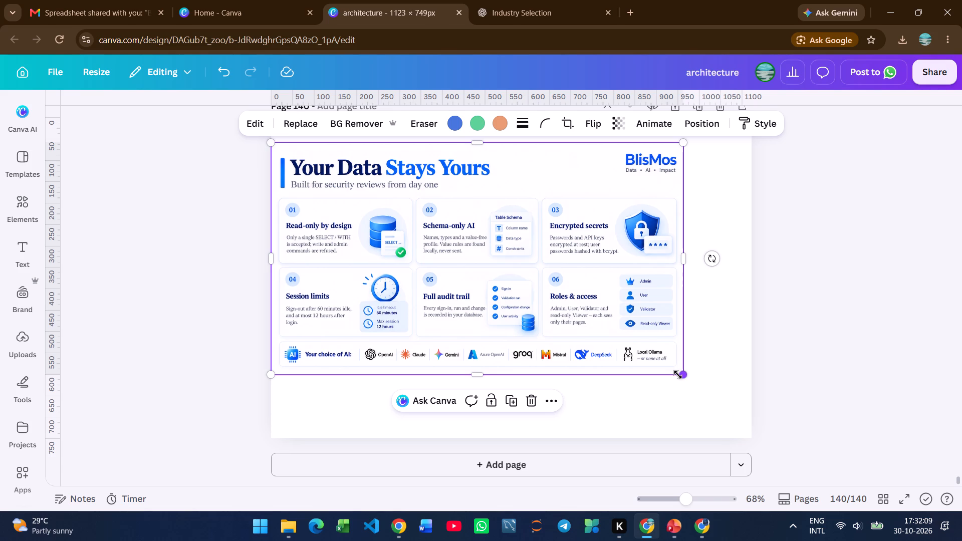
{"action": "left_click_drag", "start_coordinate": [678, 375], "coordinate": [745, 416]}
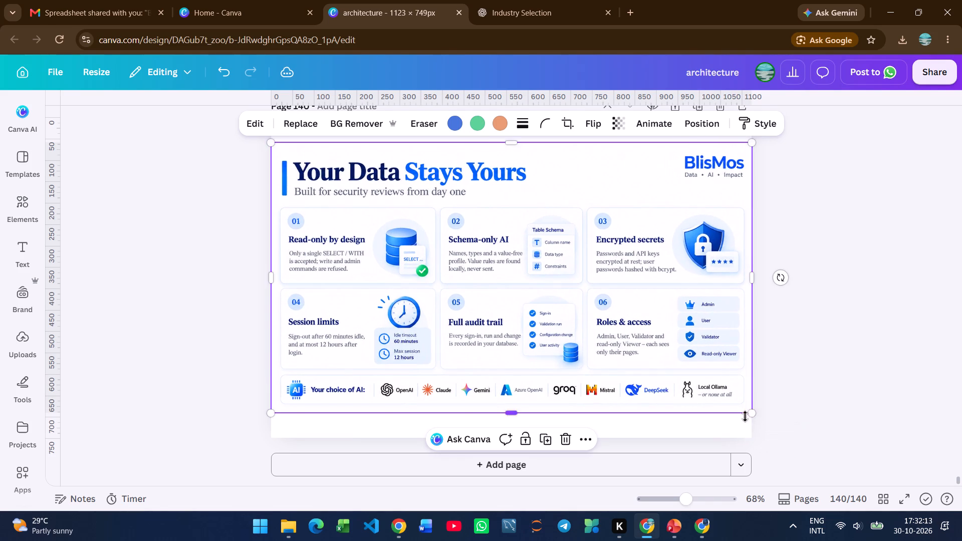
{"action": "left_click", "coordinate": [822, 354]}
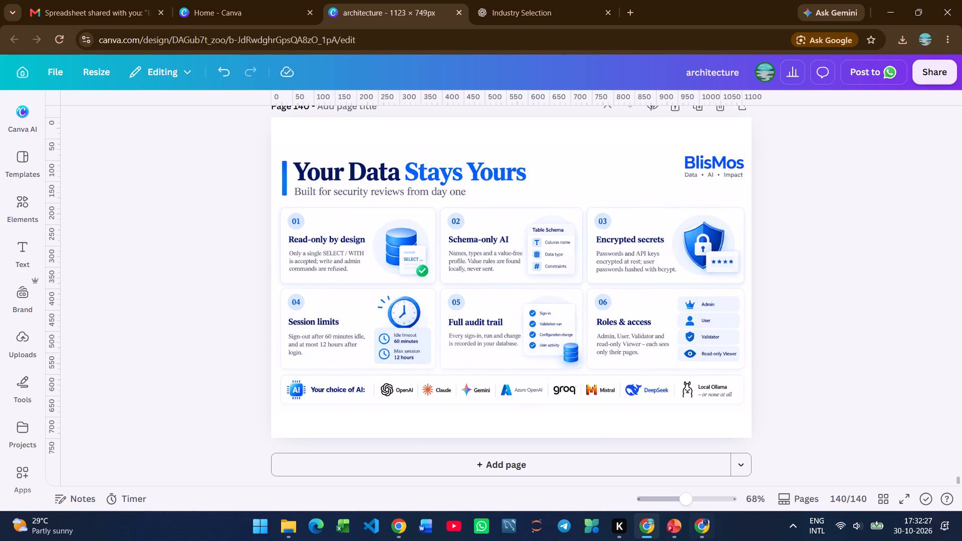
Check the original "Your Data Stays Yours" slide in PowerPoint and open the Canva image in Magic Eraser.
{"action": "left_click", "coordinate": [676, 529]}
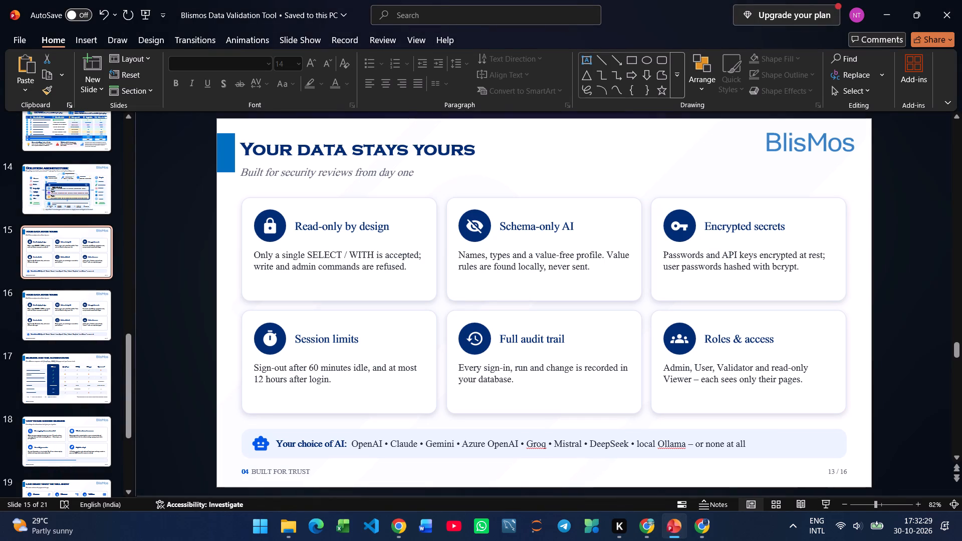
{"action": "left_click", "coordinate": [646, 525]}
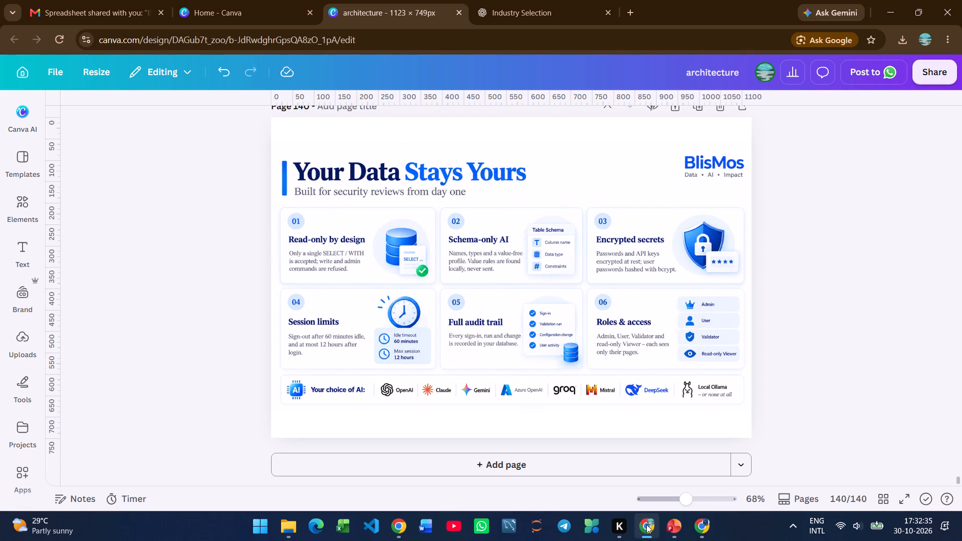
{"action": "left_click", "coordinate": [383, 142]}
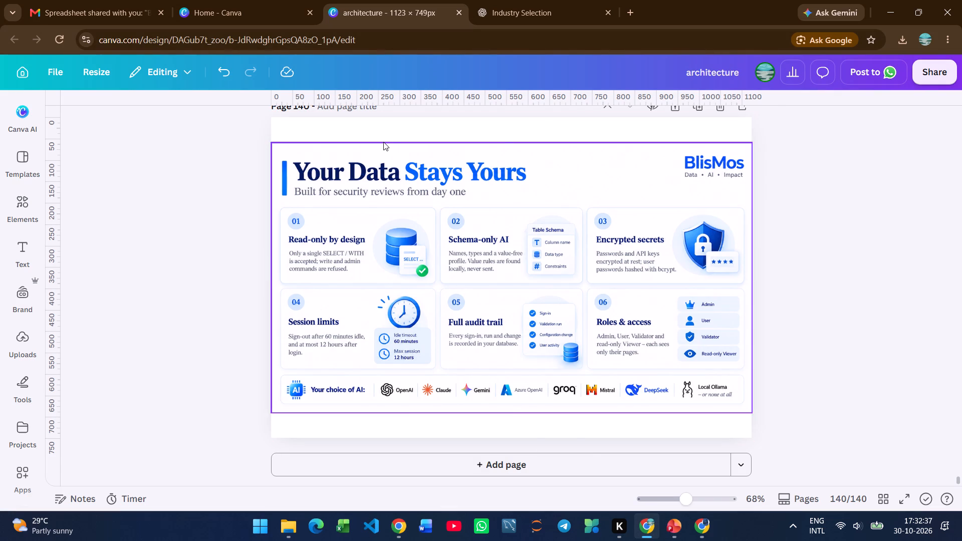
{"action": "left_click", "coordinate": [420, 123]}
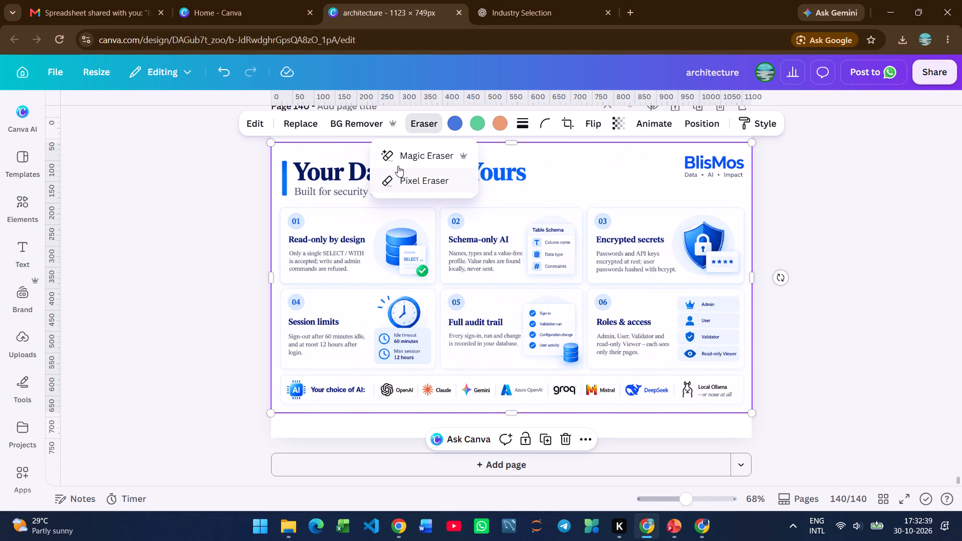
{"action": "left_click", "coordinate": [413, 159]}
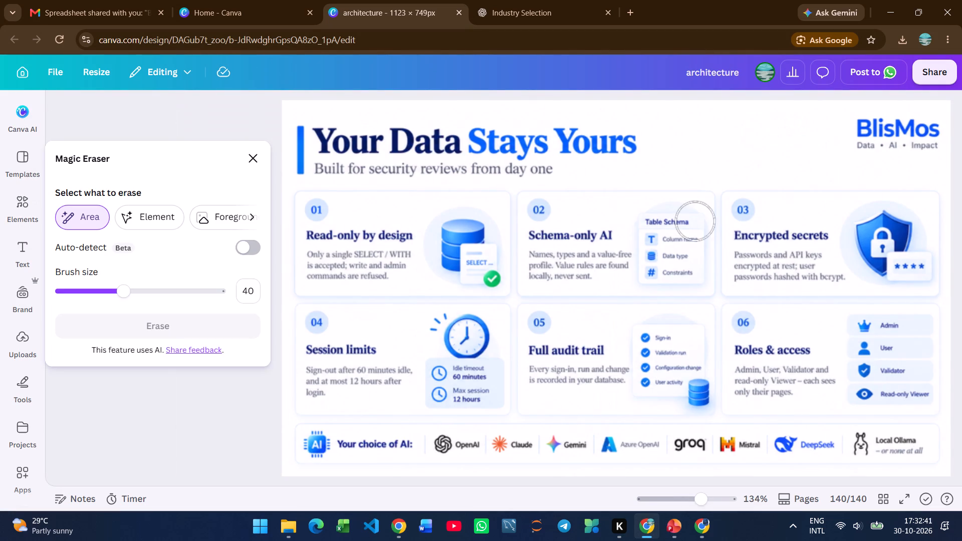
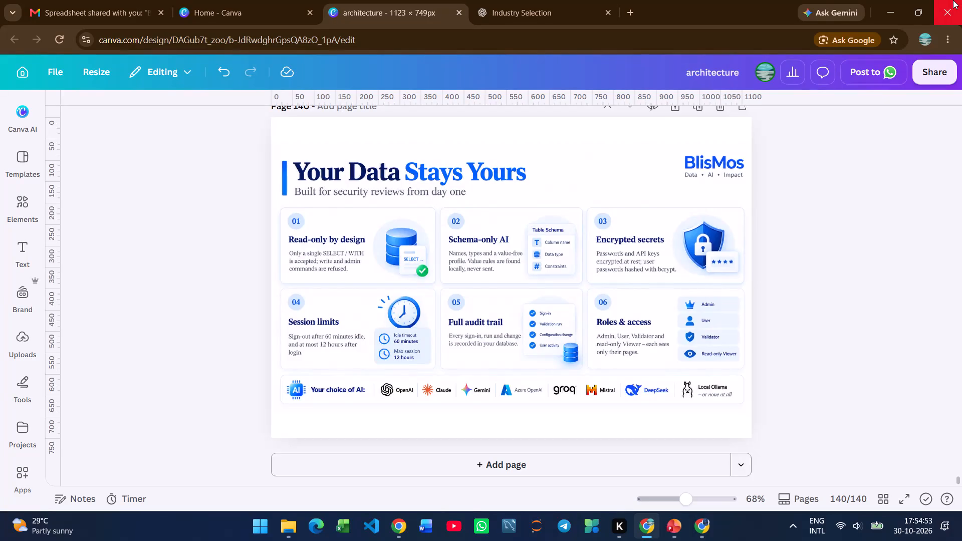
Close the browser window containing the Canva architecture design.
{"action": "left_click", "coordinate": [954, 0]}
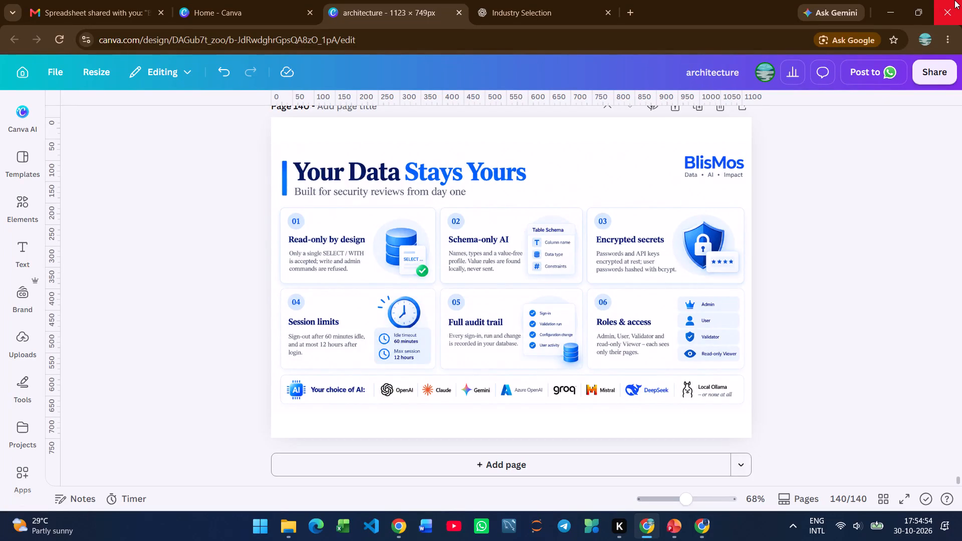
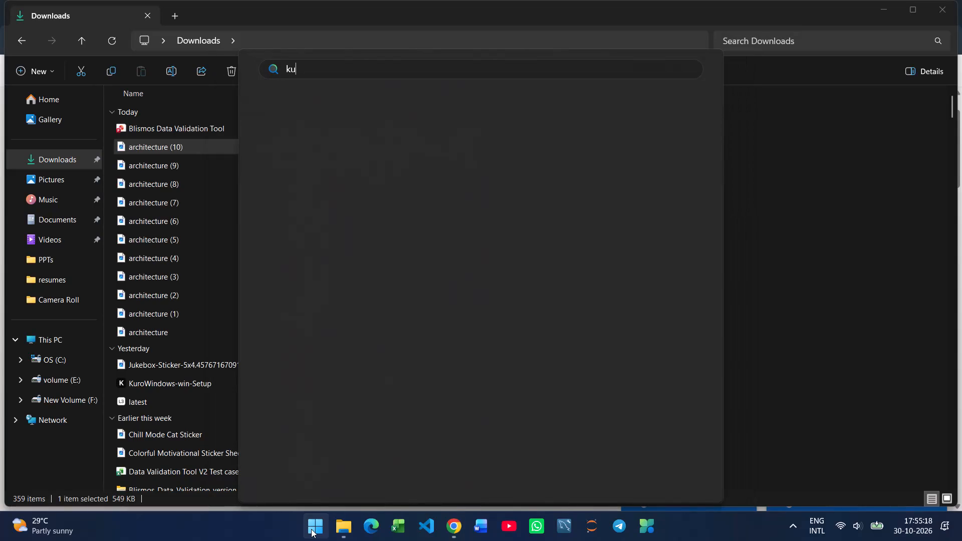
Open the Kuro app from the system search results.
{"action": "left_click", "coordinate": [512, 260]}
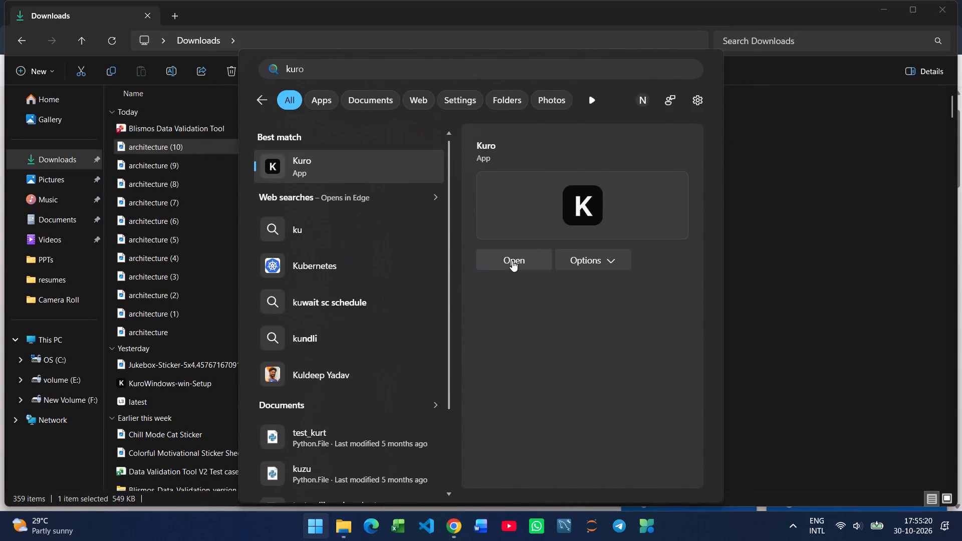